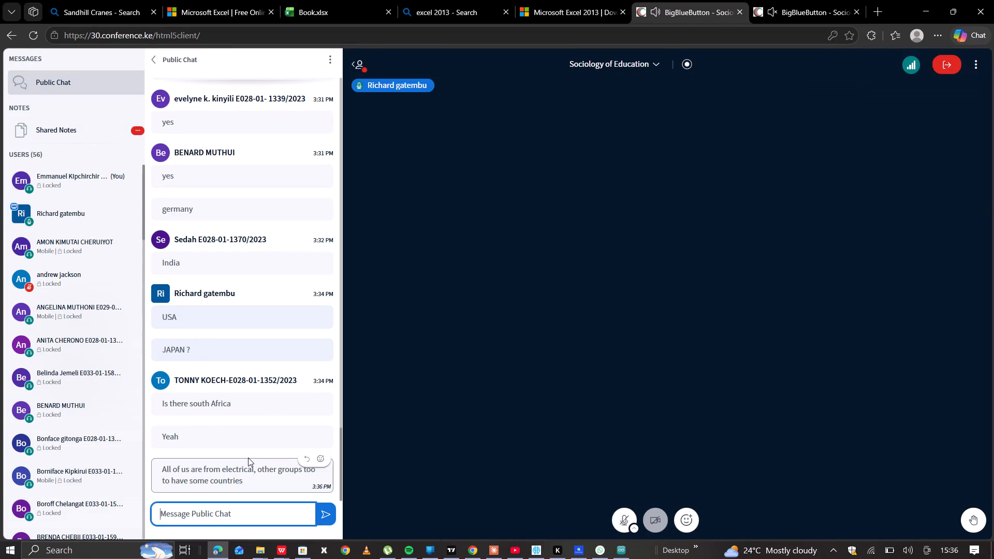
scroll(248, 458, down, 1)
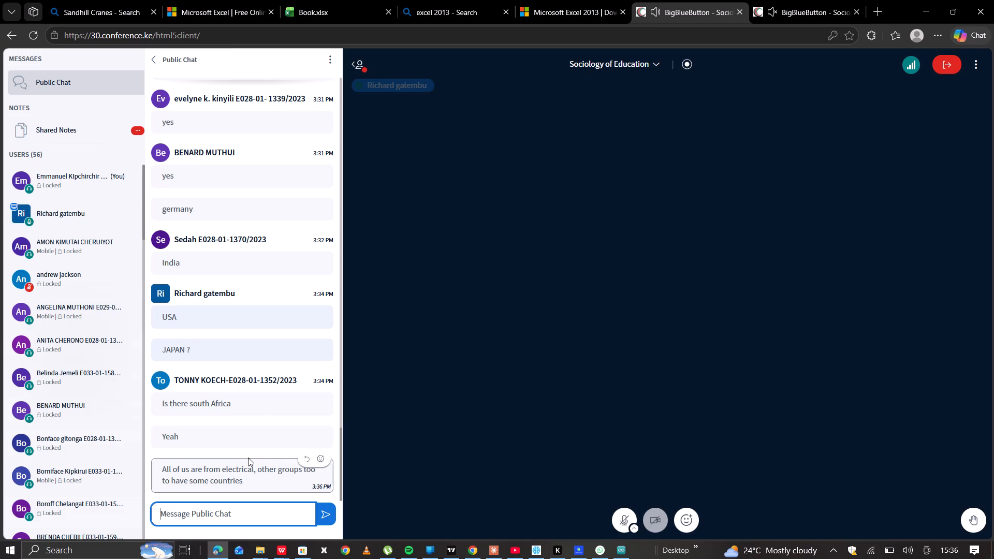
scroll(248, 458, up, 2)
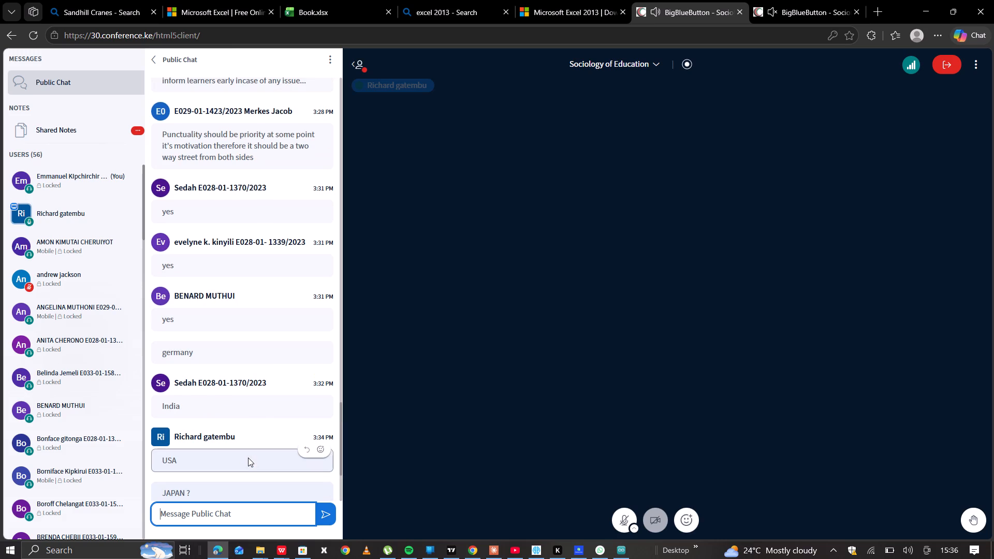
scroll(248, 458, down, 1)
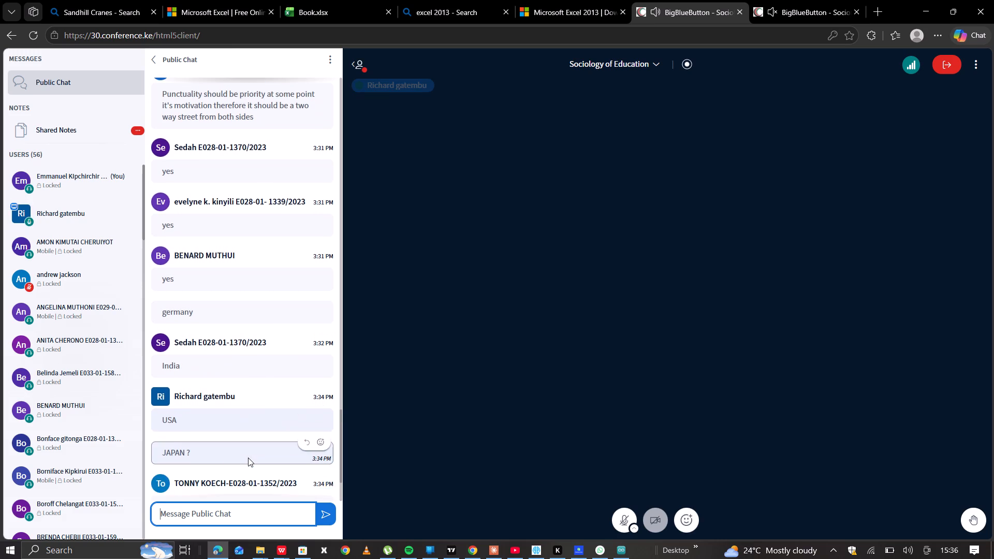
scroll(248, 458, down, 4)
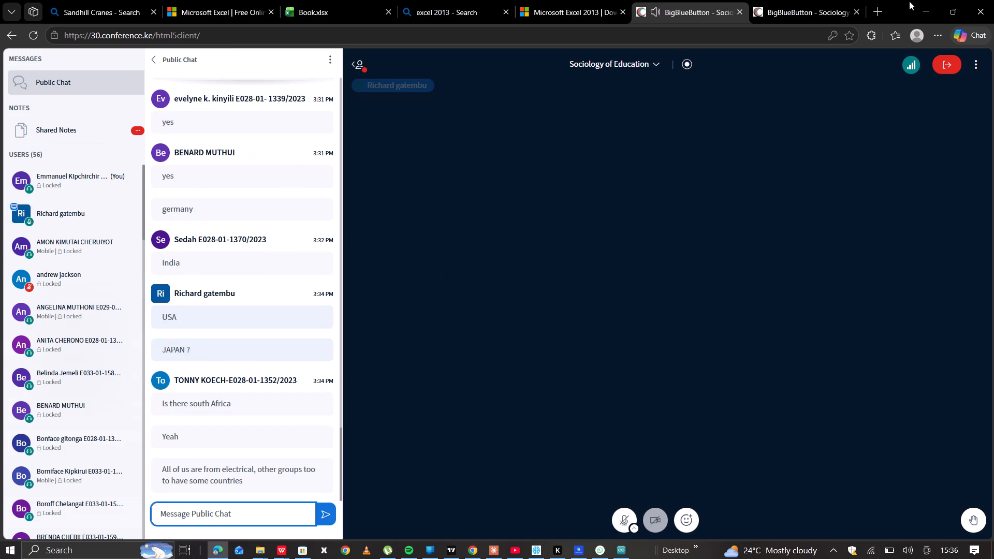
Switch to WorldQuant BRAIN and inspect Simulation 3's results with the test period shown, expanding the failed IS tests.
click(917, 3)
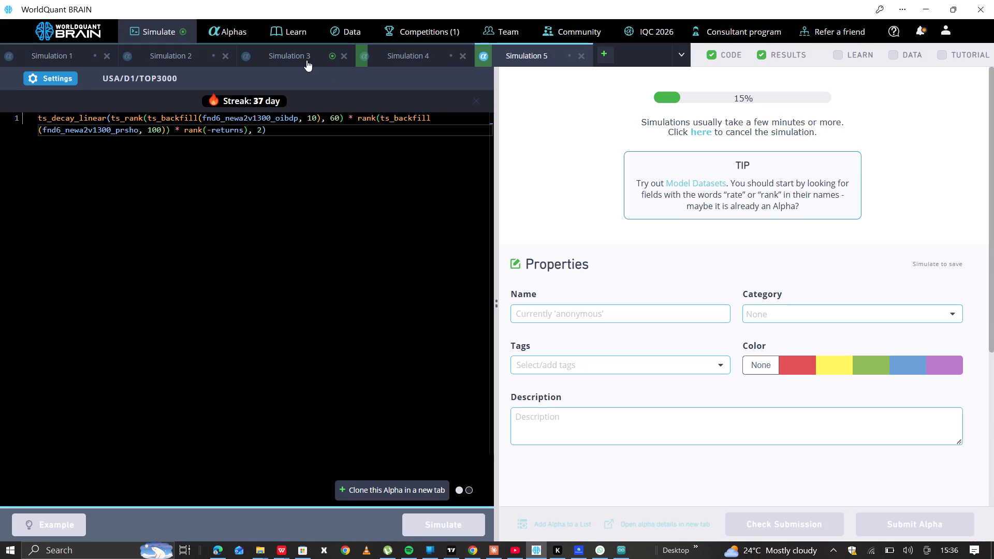
click(299, 58)
click(757, 518)
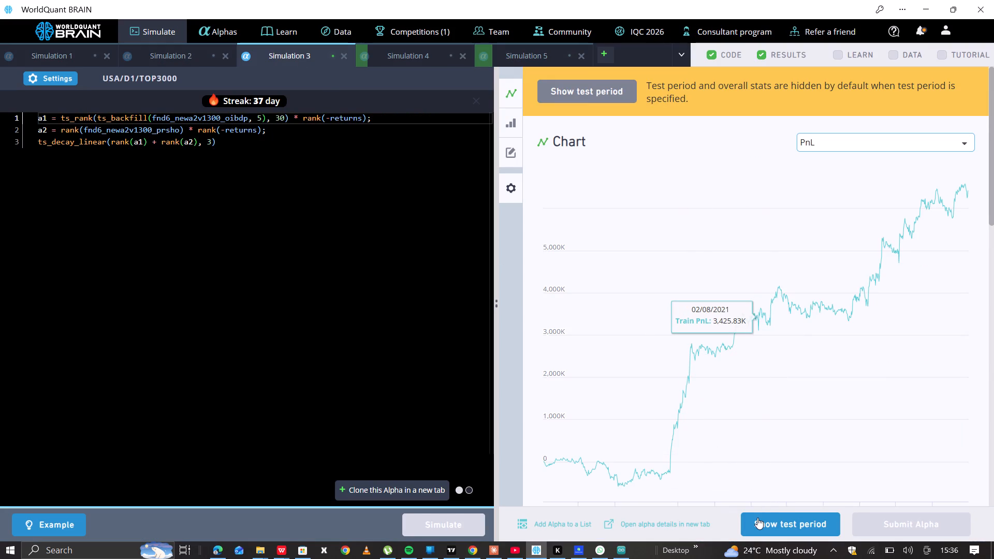
scroll(752, 343, down, 5)
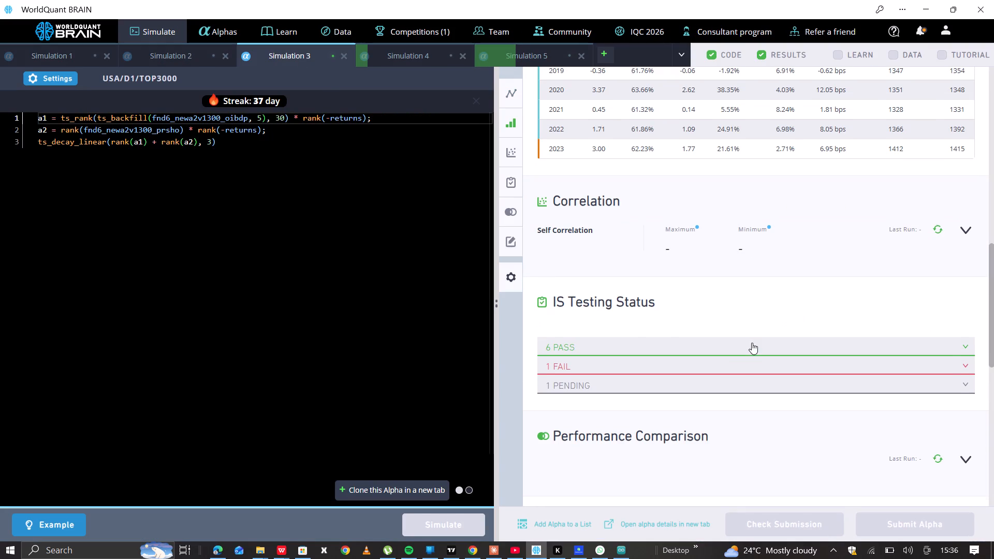
click(737, 369)
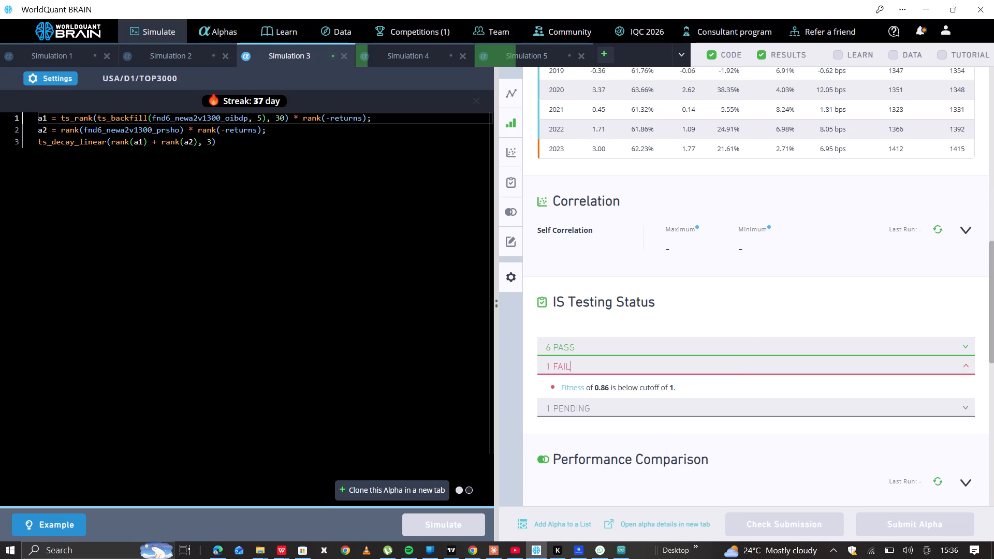
Set the ts_rank window in Simulation 3's a1 expression to 33 and run the simulation.
click(283, 121)
key(BackSpace)
key(3)
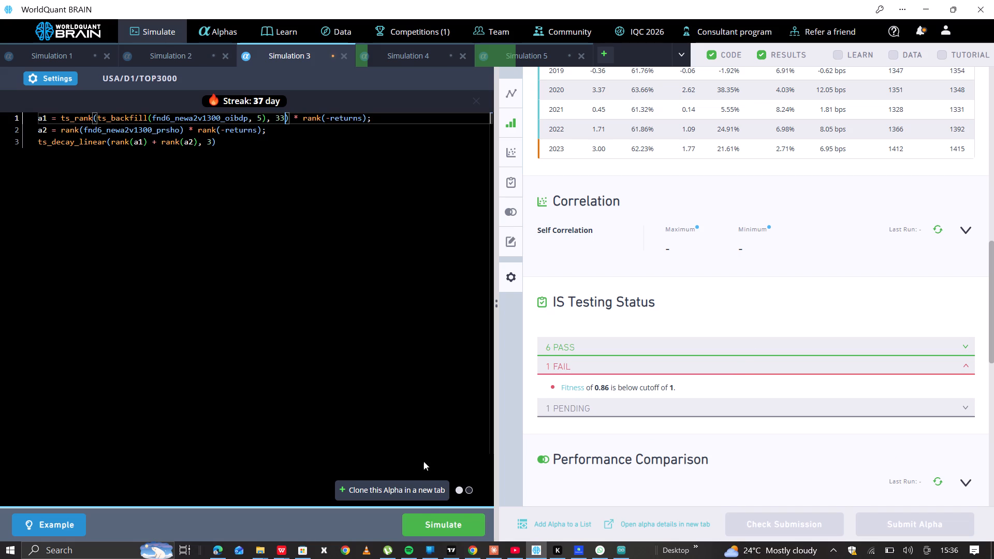
click(431, 516)
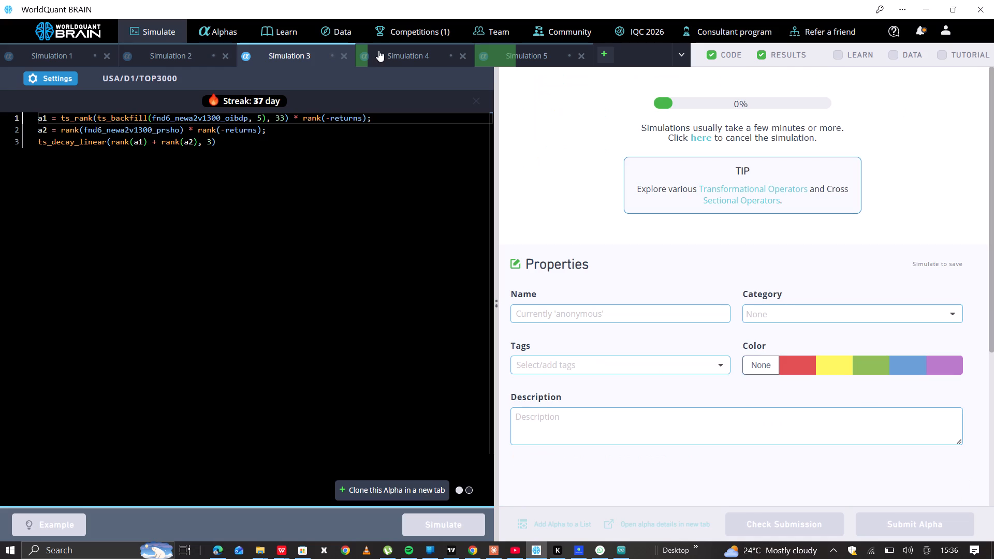
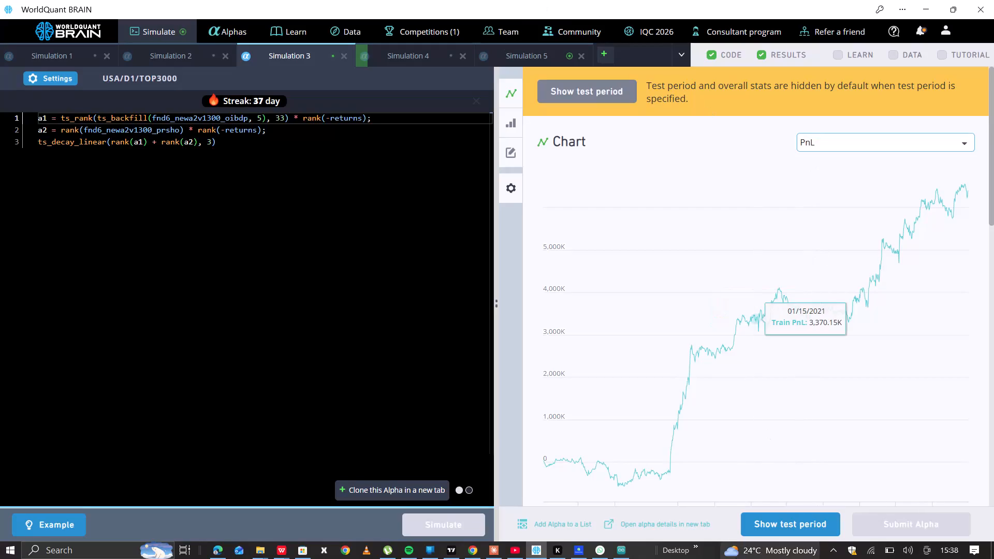
Inspect Simulation 3's new results with the test period shown, expanding the failed IS tests.
drag(807, 511, 807, 527)
click(807, 527)
scroll(739, 375, down, 3)
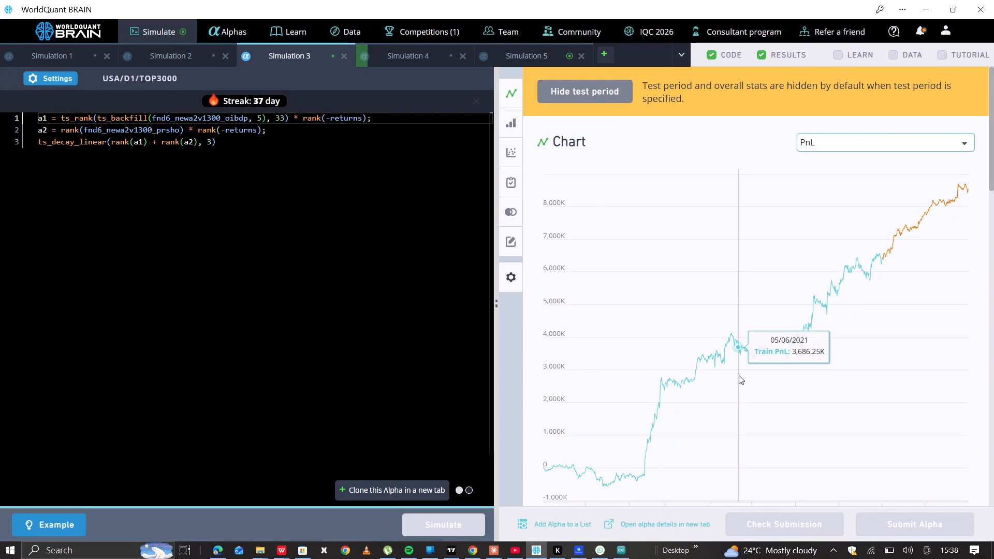
scroll(739, 375, down, 3)
click(723, 284)
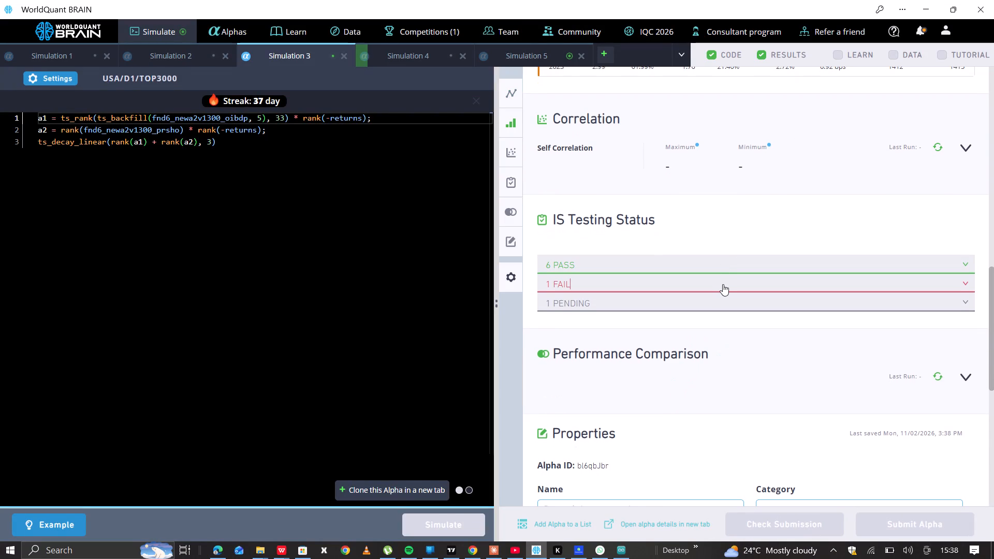
Set the ts_rank window in Simulation 3's a1 expression to 35 and run the simulation.
click(283, 117)
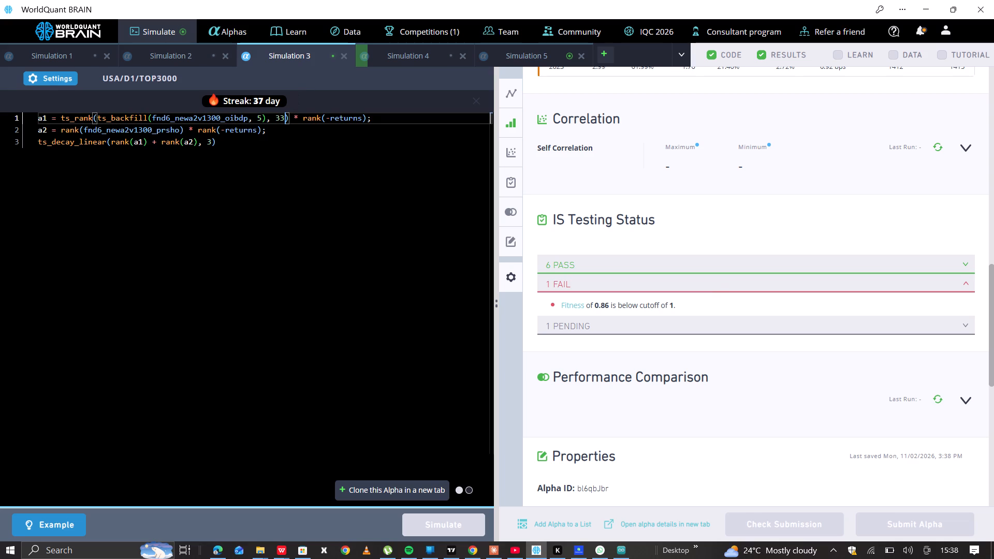
key(BackSpace)
key(5)
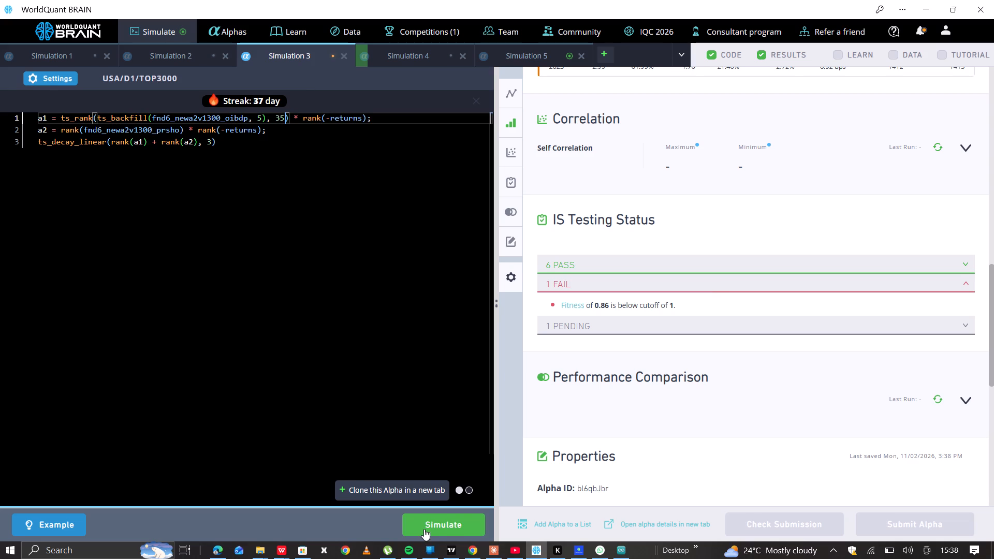
click(449, 520)
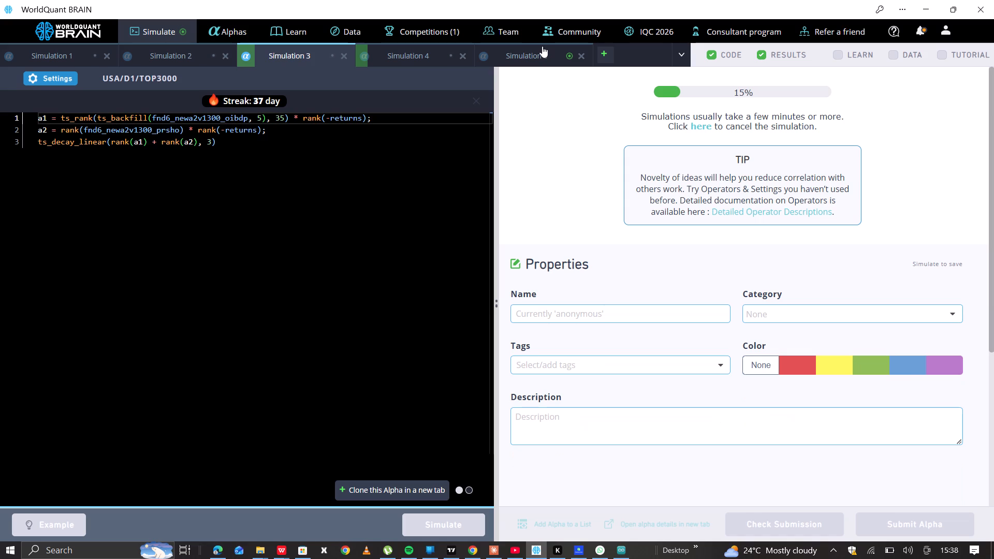
Switch to Simulation 5 and inspect its results with the test period shown, expanding the failed IS tests.
click(542, 46)
click(770, 519)
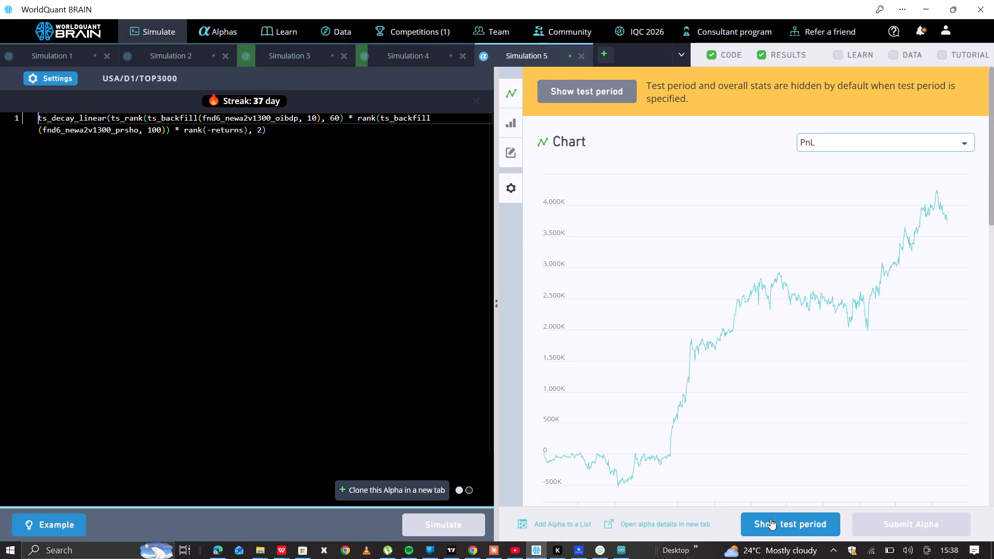
scroll(770, 369, down, 5)
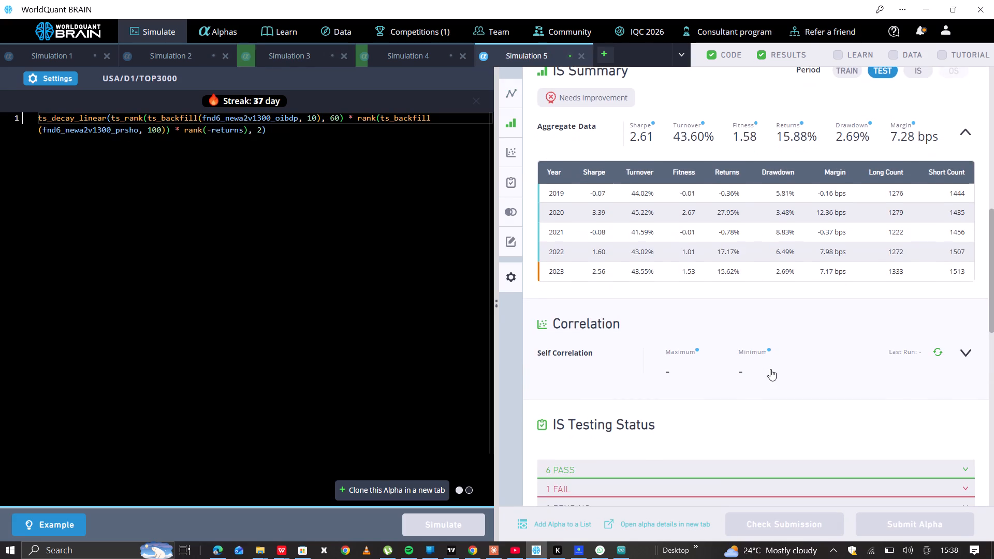
scroll(770, 369, down, 1)
click(754, 378)
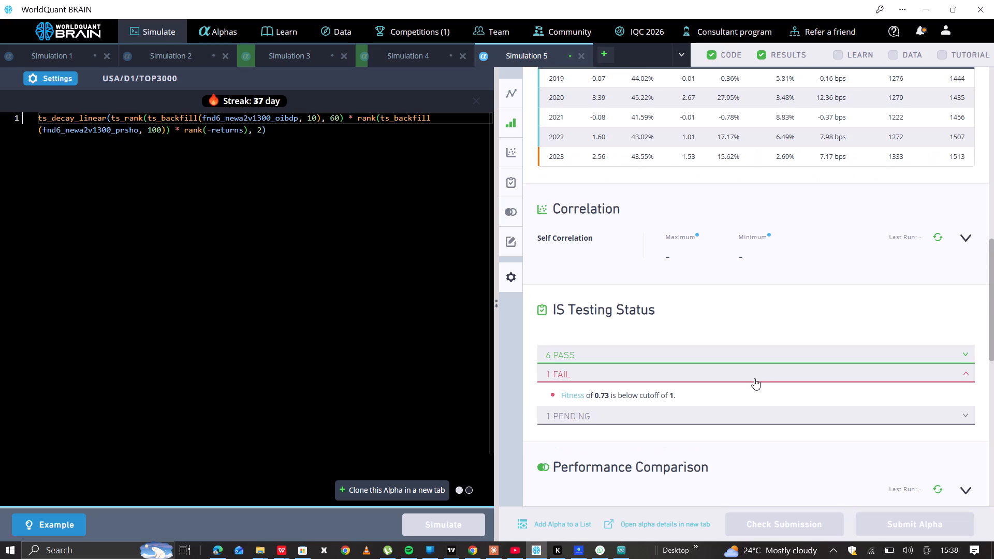
Set the ts_rank window around the fnd6_newa2v1300_oibdp backfill in Simulation 5's expression to 50.
click(337, 125)
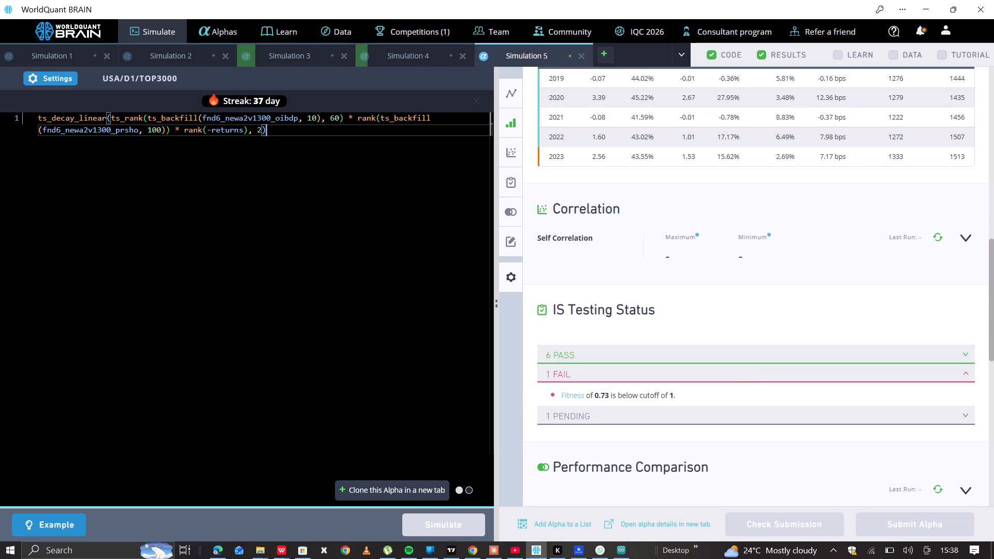
click(334, 120)
key(BackSpace)
key(5)
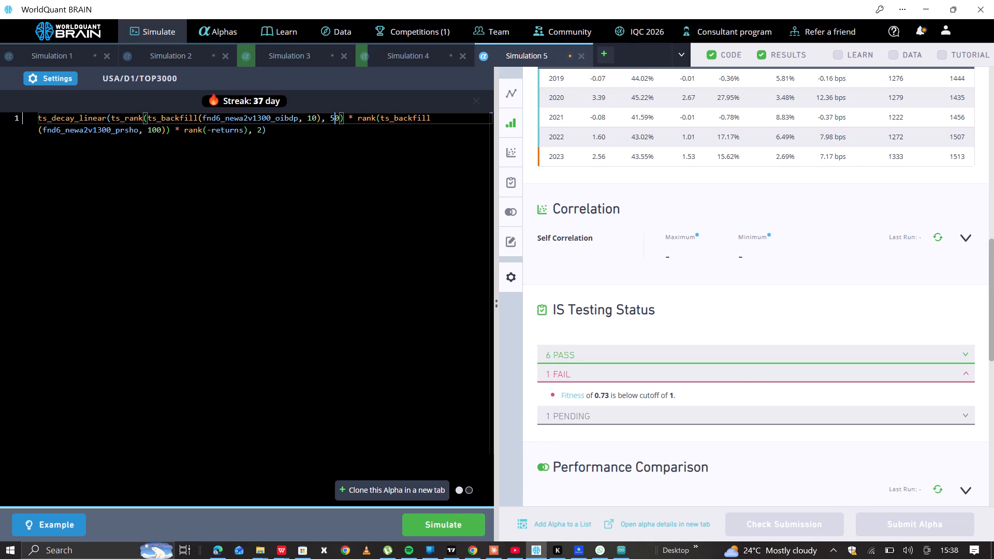
Run Simulation 5 with the edited ts_decay_linear expression.
click(450, 520)
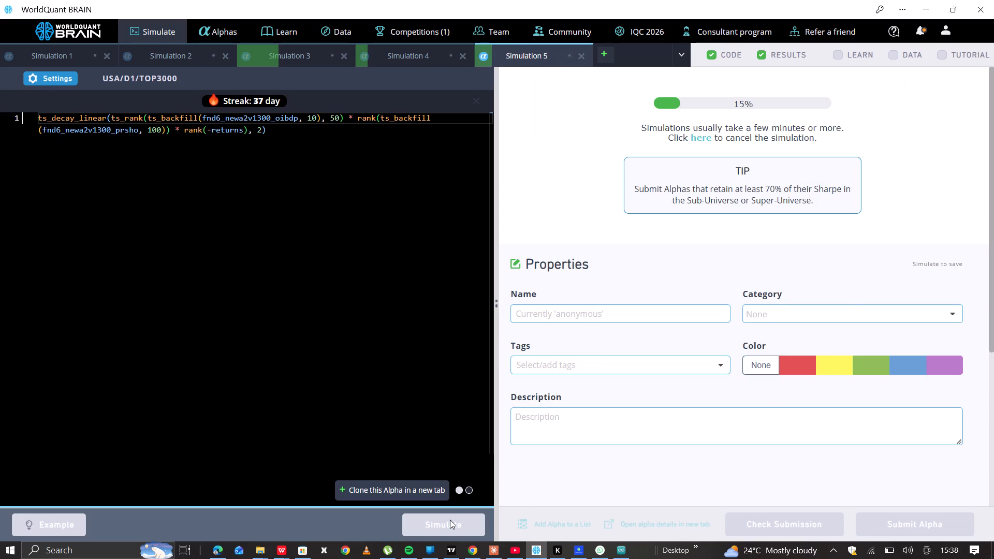
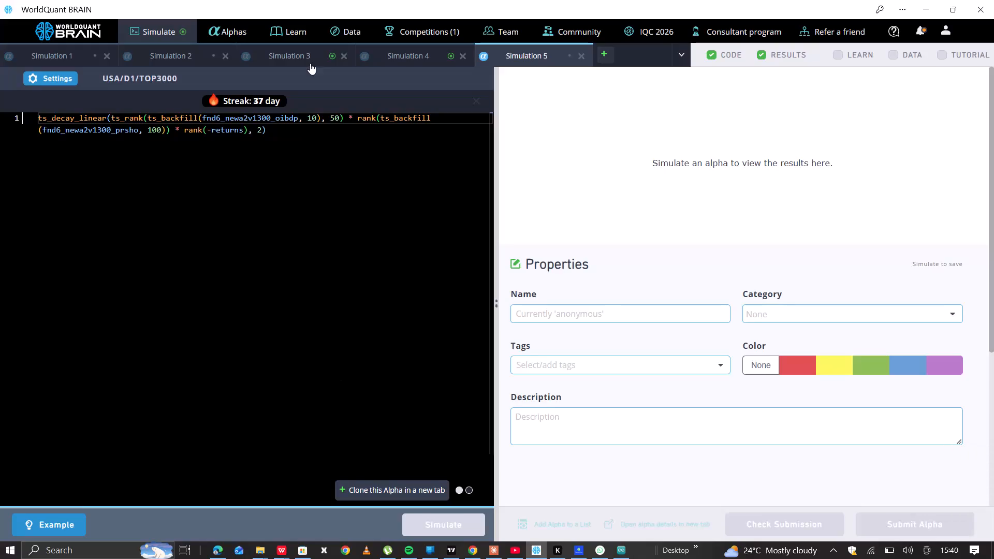
Switch to Simulation 3, show the test period, and examine the IS-period aggregate and yearly figures in its IS Summary.
click(310, 62)
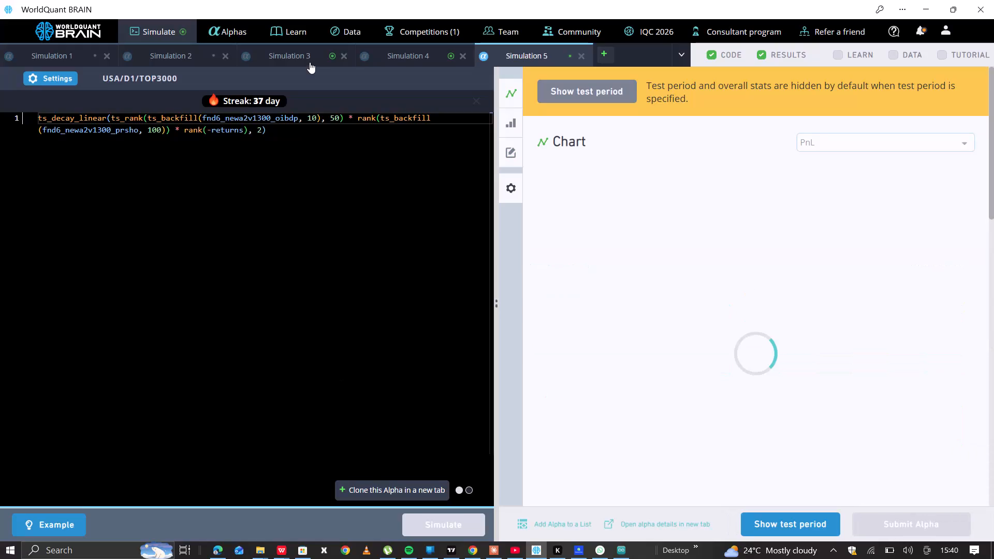
click(790, 518)
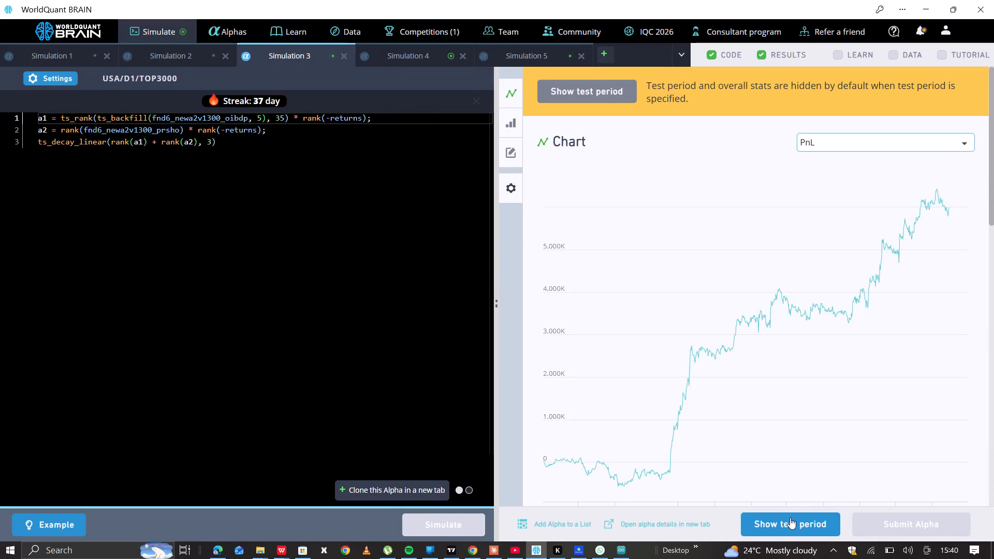
scroll(598, 362, down, 5)
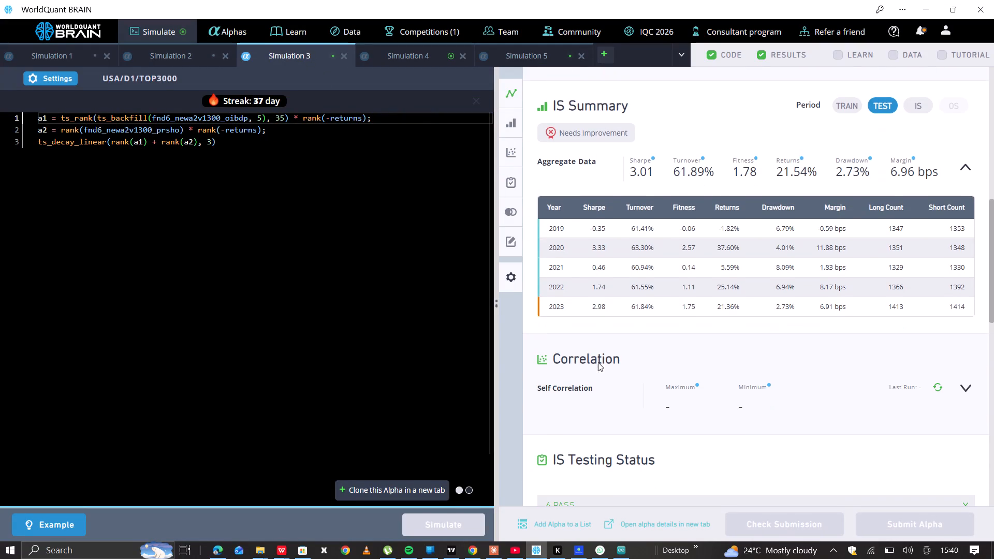
scroll(598, 362, down, 1)
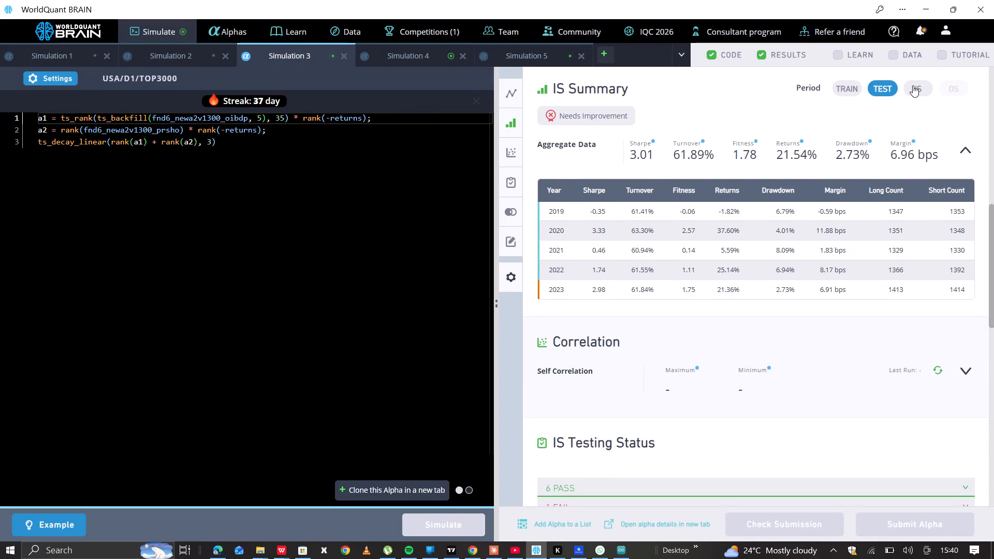
click(913, 85)
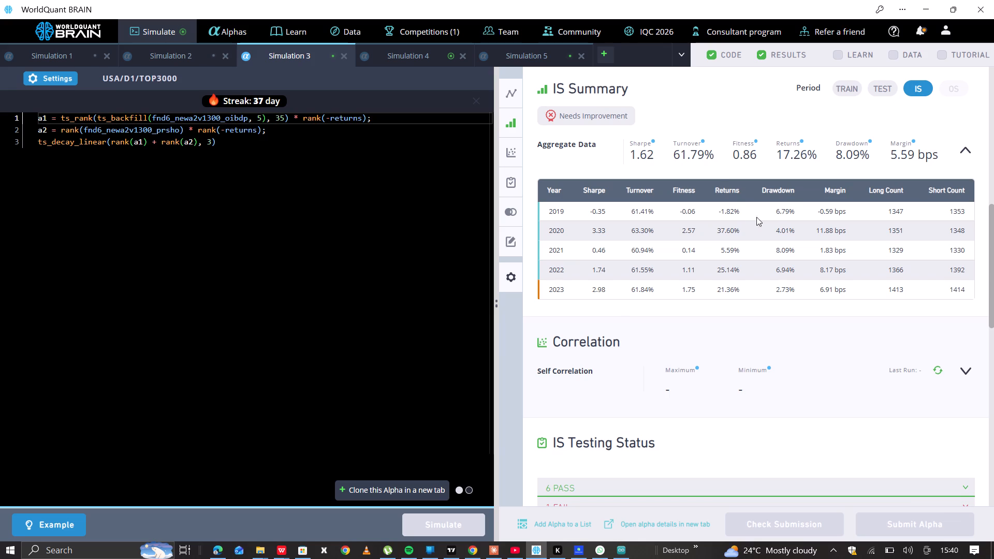
click(758, 142)
click(572, 290)
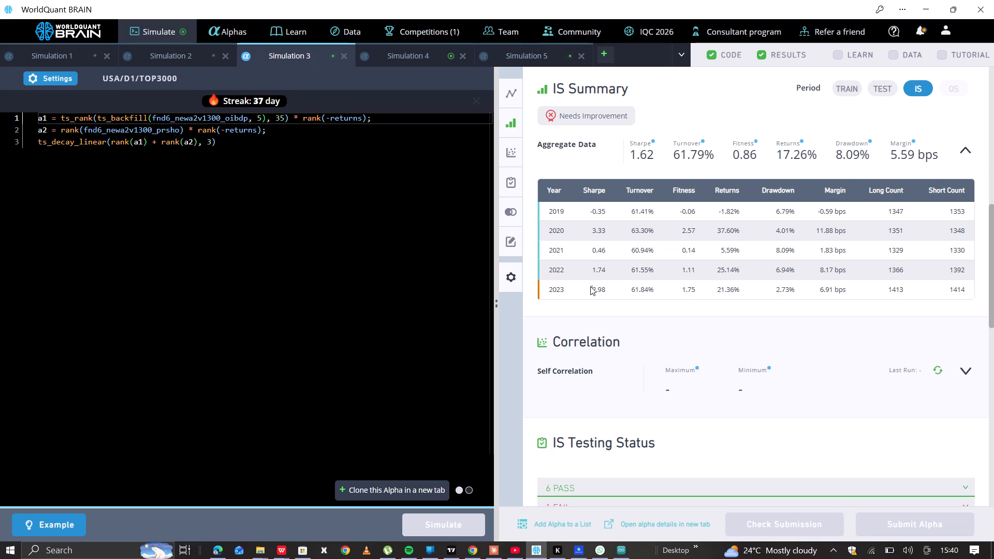
double_click(622, 287)
click(622, 287)
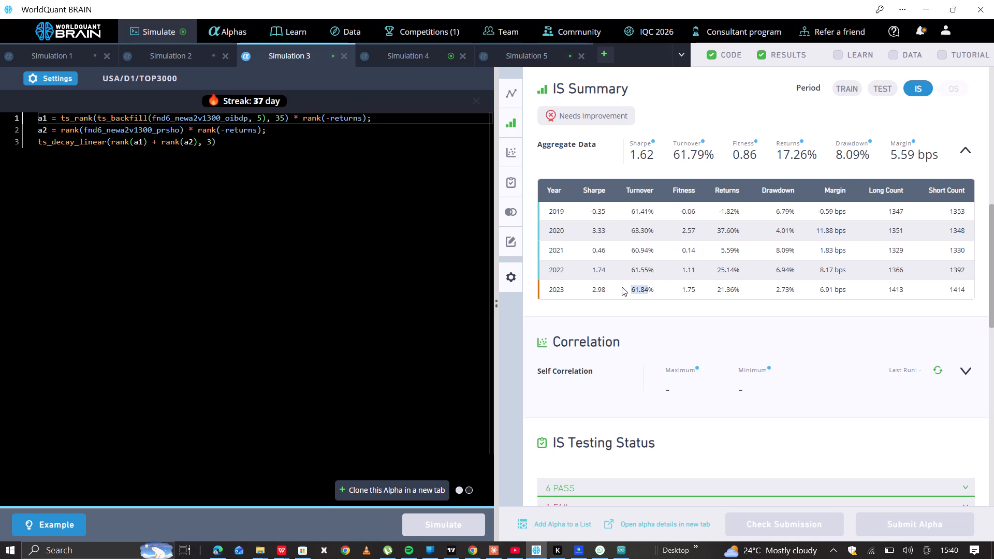
click(622, 287)
double_click(619, 291)
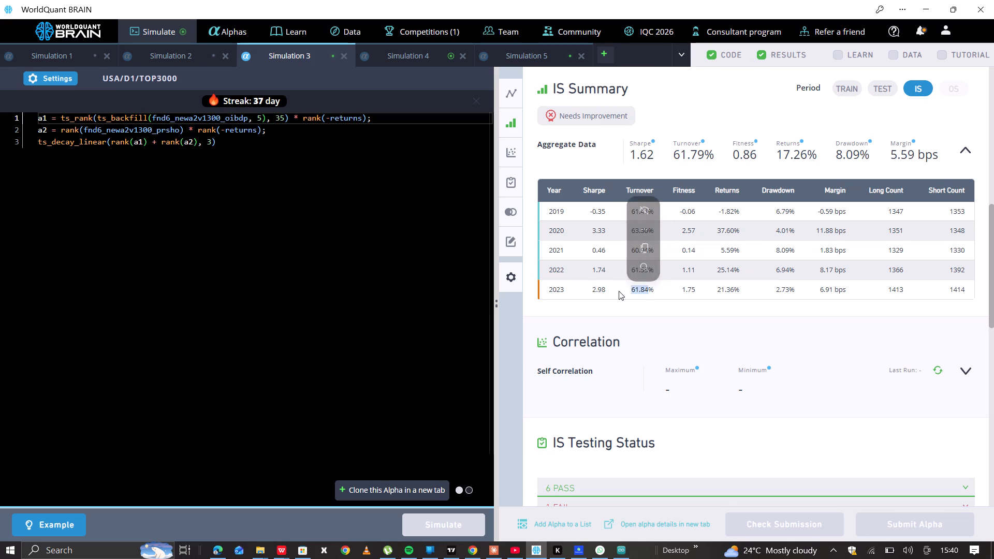
click(619, 291)
click(619, 291)
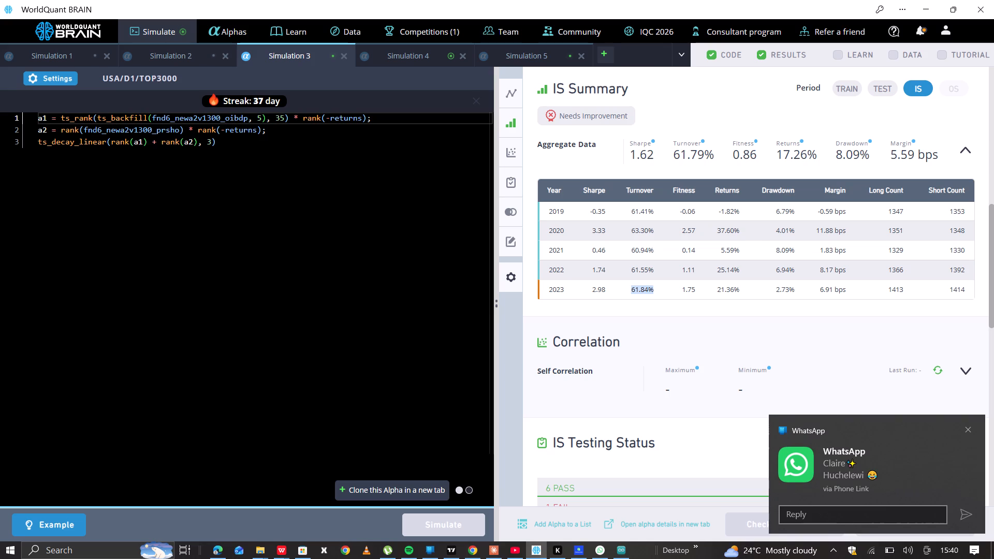
Set the ts_rank window in Simulation 3's a1 expression to 25 and run the simulation.
click(282, 117)
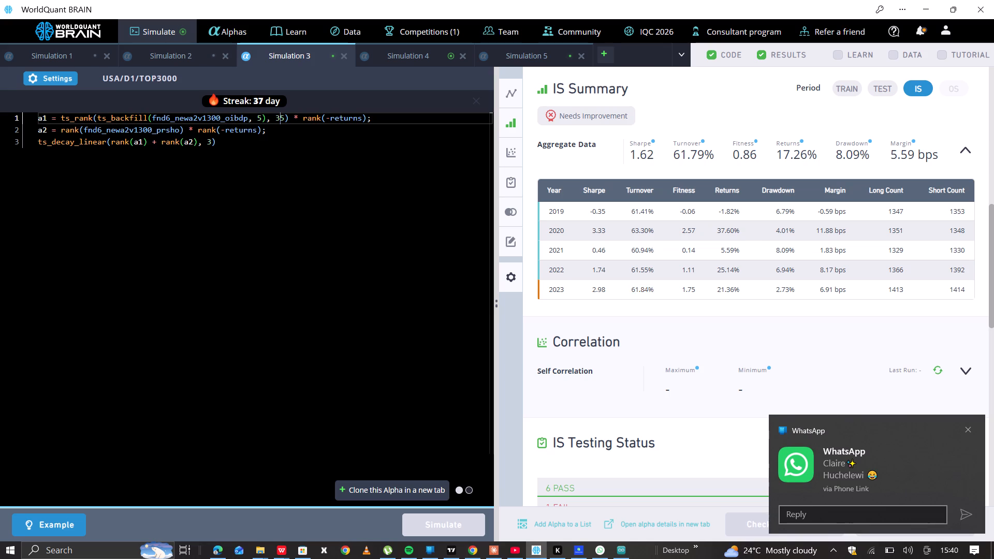
click(282, 117)
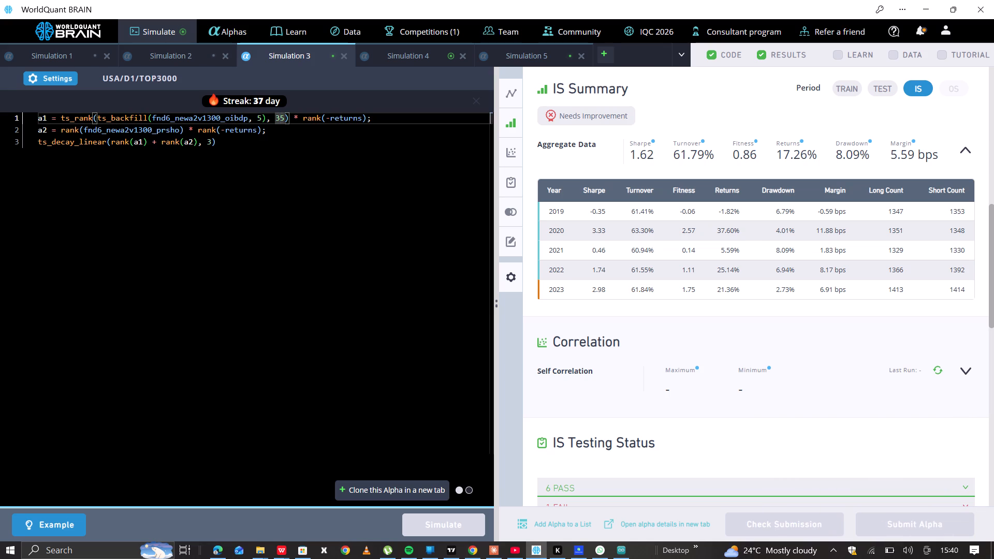
key(BackSpace)
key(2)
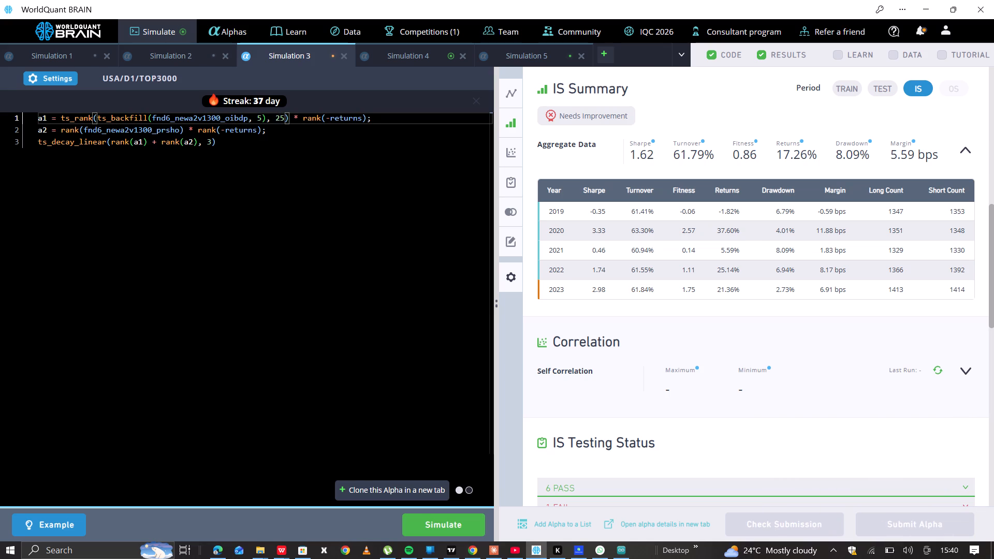
click(454, 528)
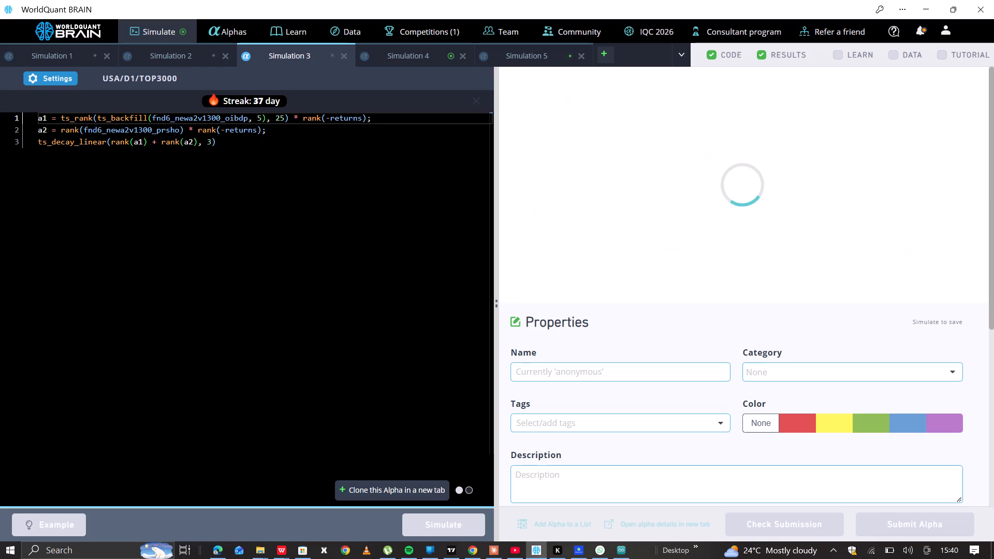
Switch to Simulation 4 and inspect its results with the test period shown.
click(412, 50)
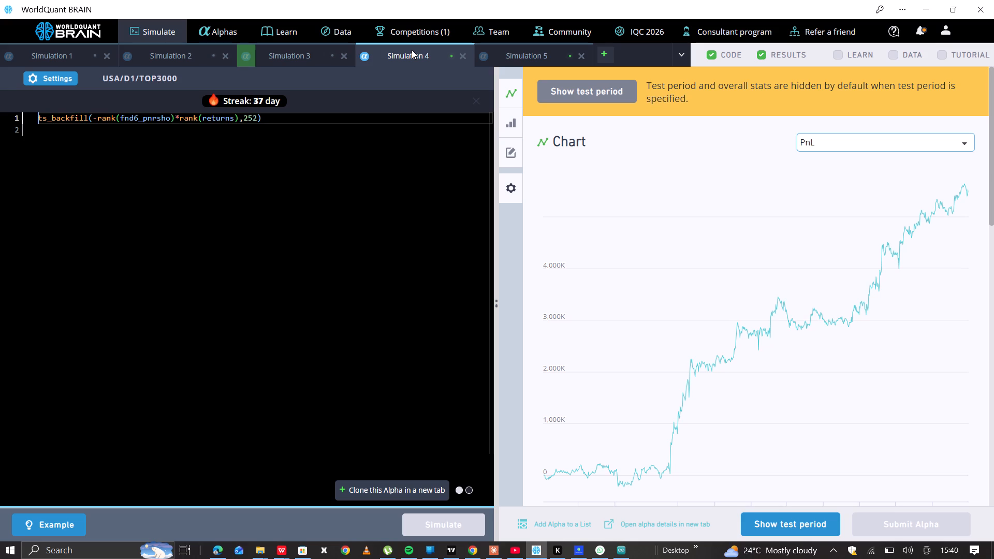
click(760, 537)
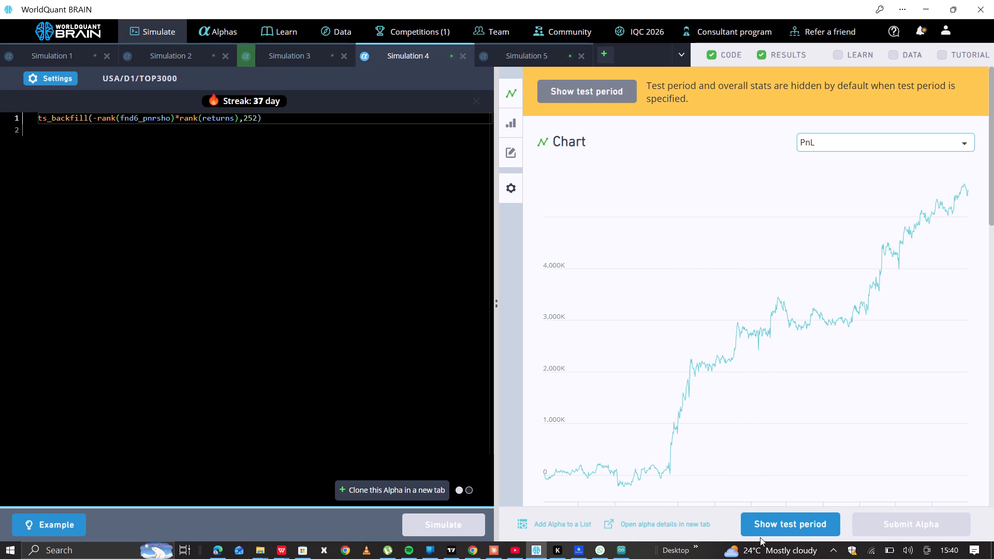
click(755, 528)
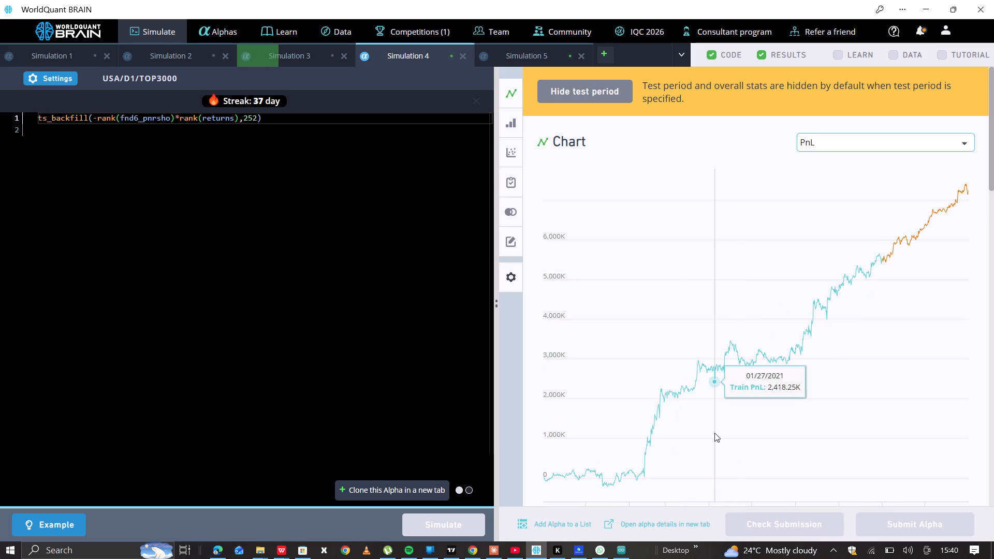
Examine Simulation 4's IS summary for the test and IS periods, expanding its passed and failed IS tests.
scroll(714, 433, down, 6)
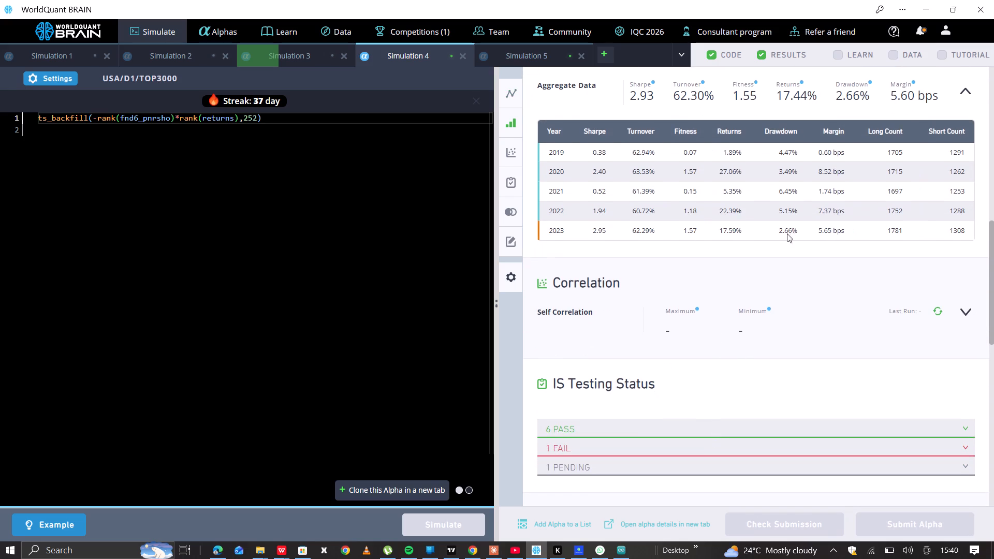
click(631, 433)
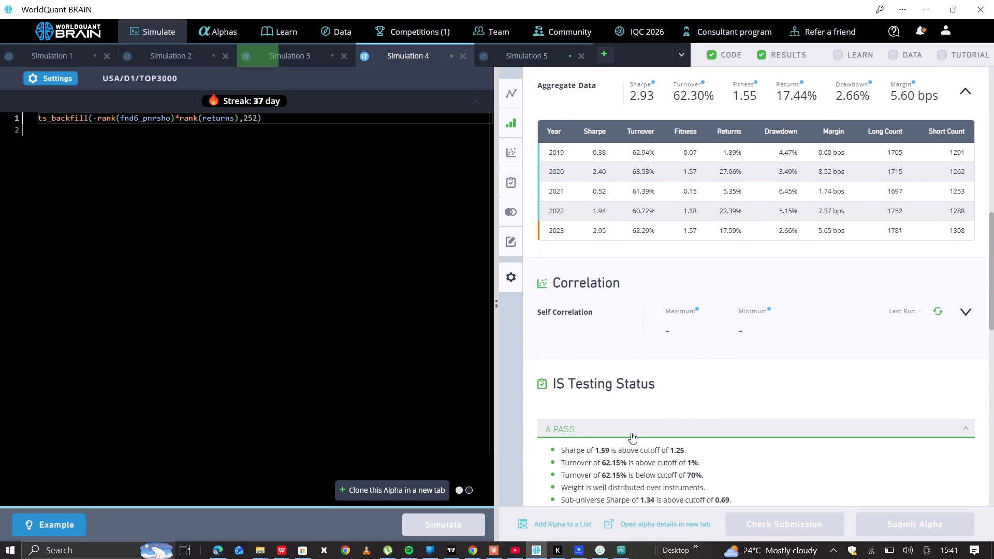
scroll(631, 433, down, 2)
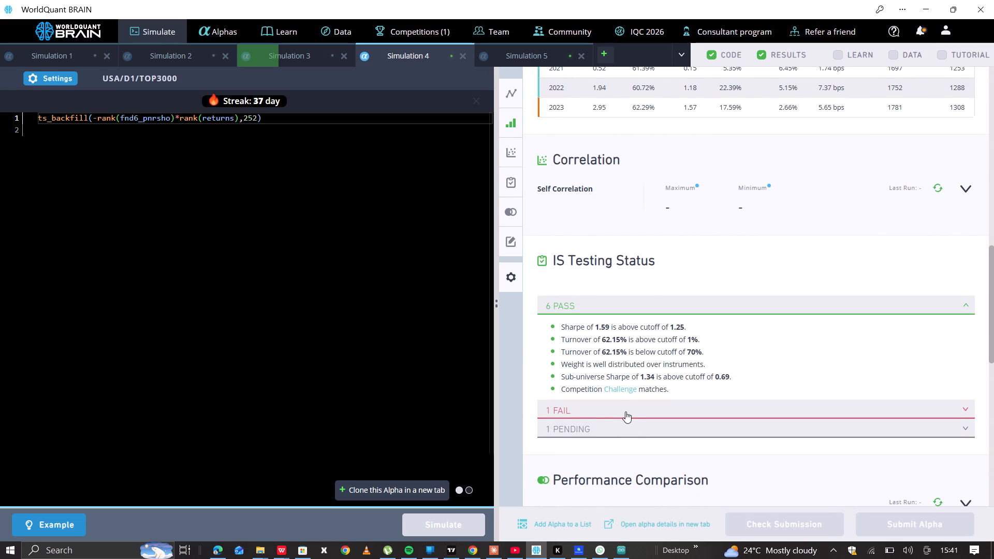
click(625, 411)
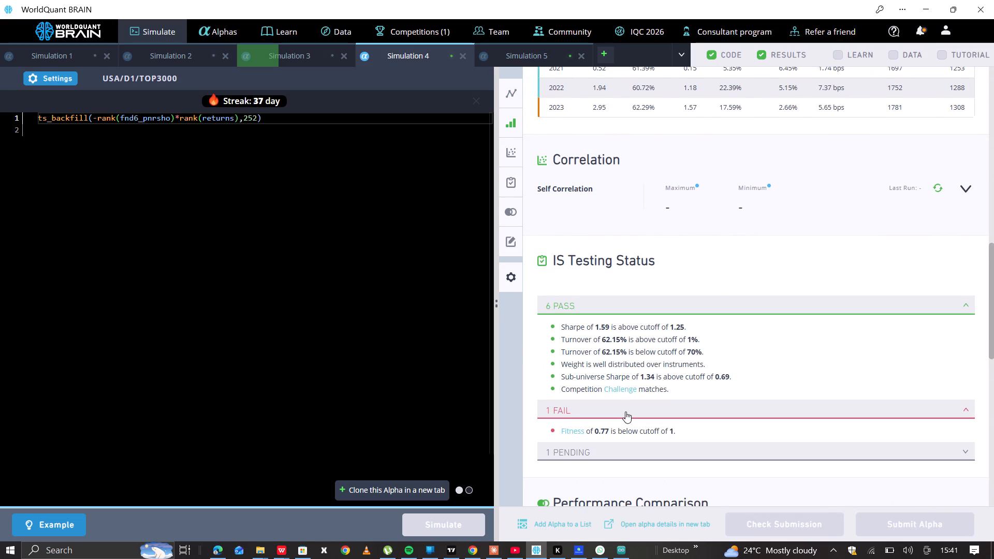
scroll(625, 411, up, 2)
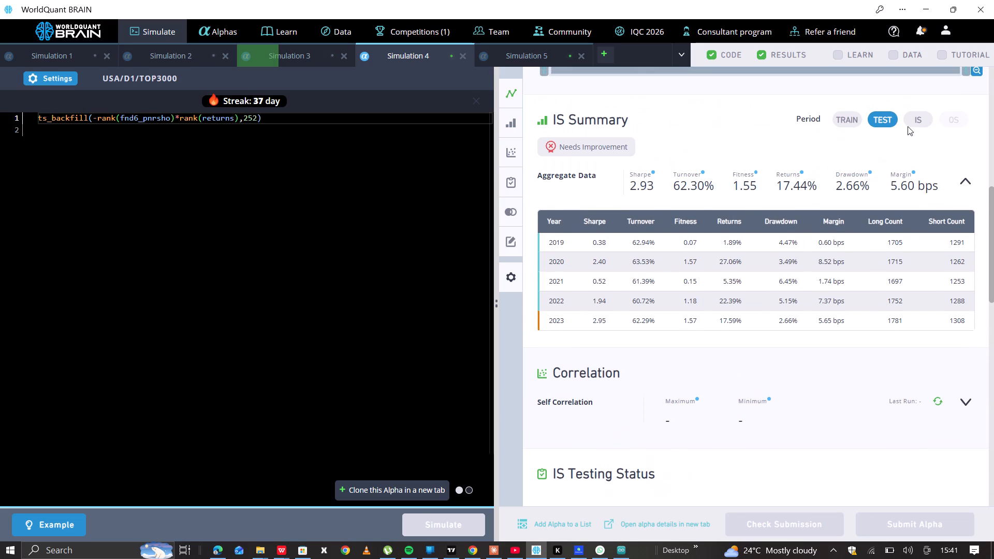
click(910, 124)
scroll(617, 327, down, 3)
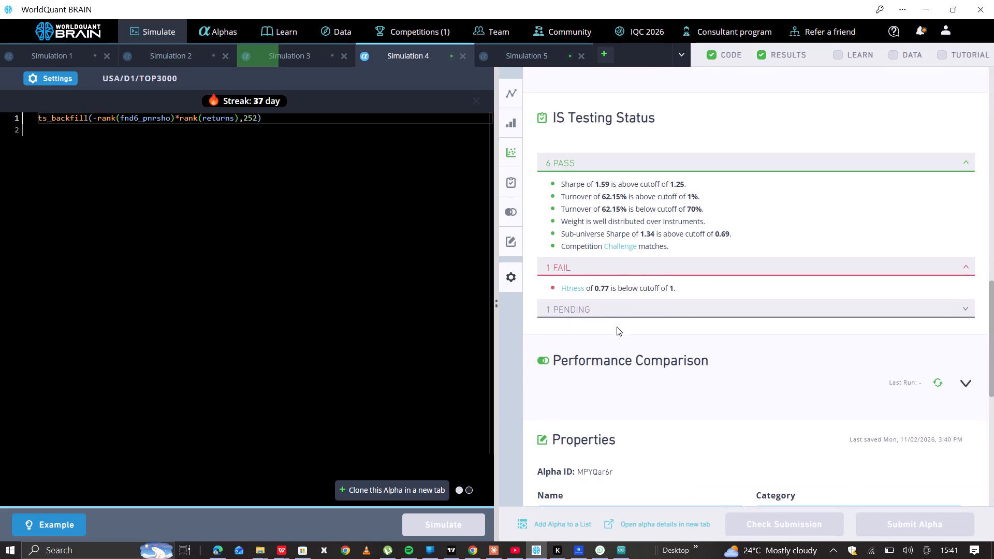
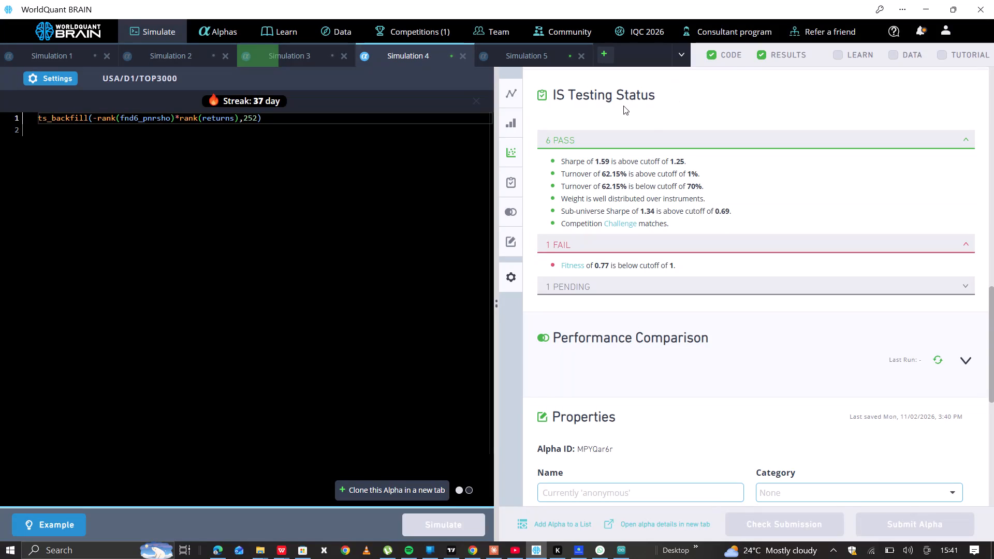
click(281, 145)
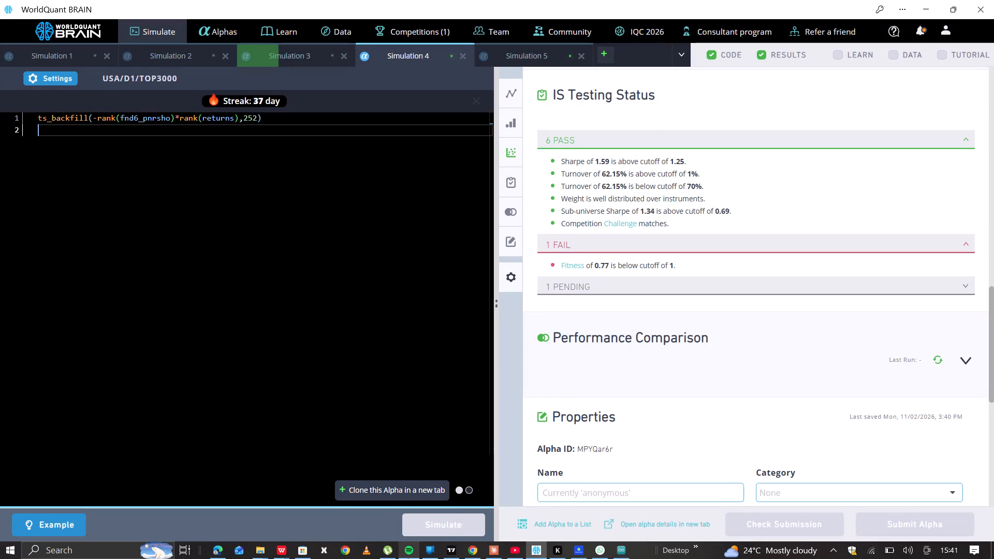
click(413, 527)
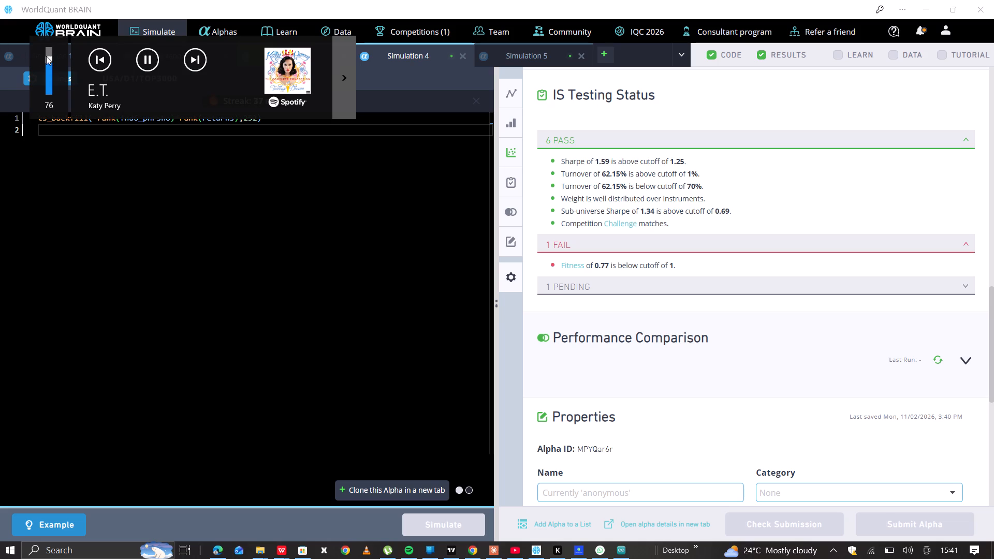
Raise the system volume to 100.
drag(48, 56, 51, 43)
drag(51, 51, 51, 45)
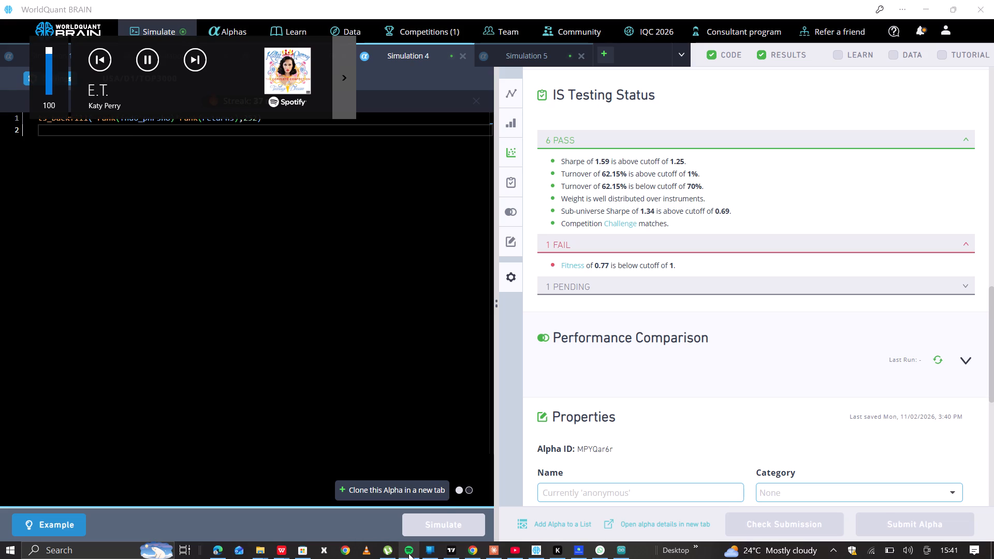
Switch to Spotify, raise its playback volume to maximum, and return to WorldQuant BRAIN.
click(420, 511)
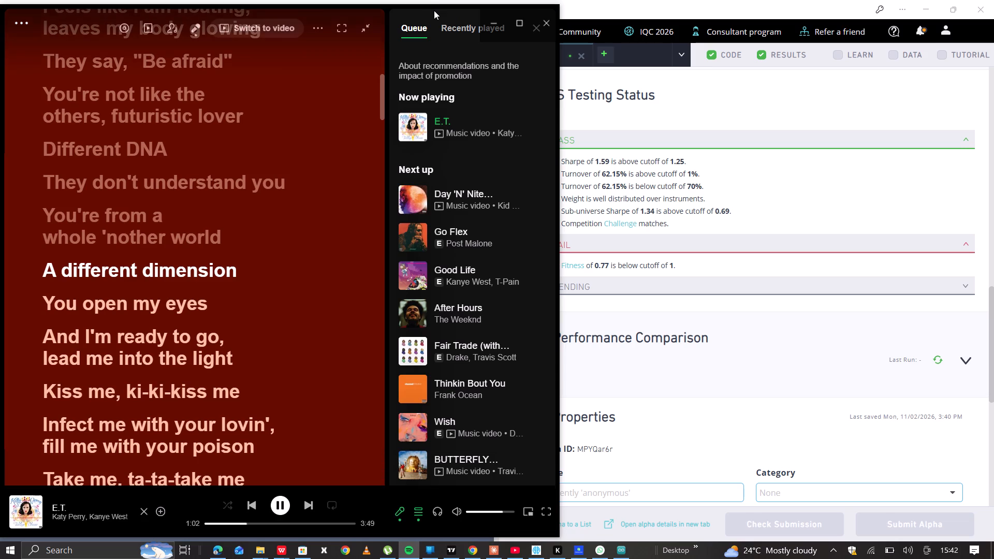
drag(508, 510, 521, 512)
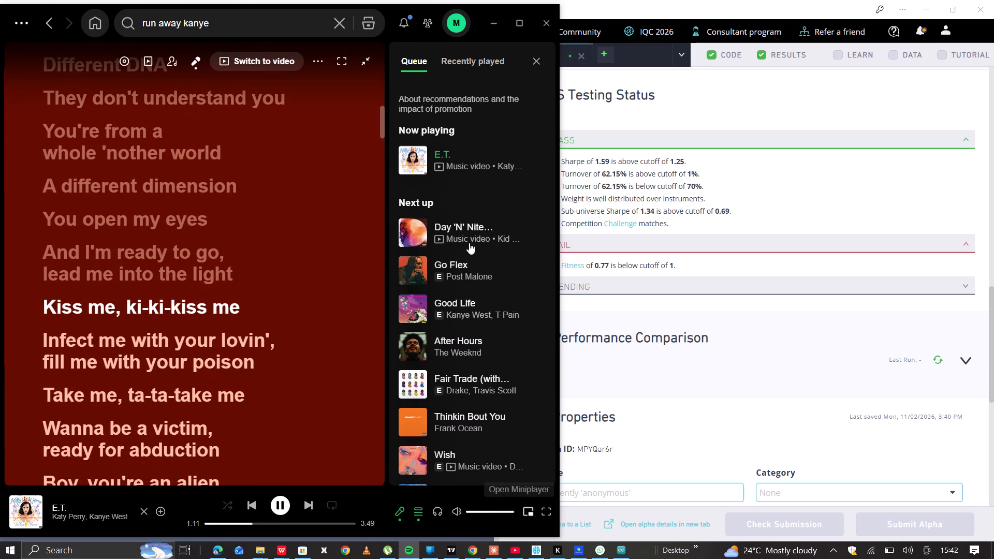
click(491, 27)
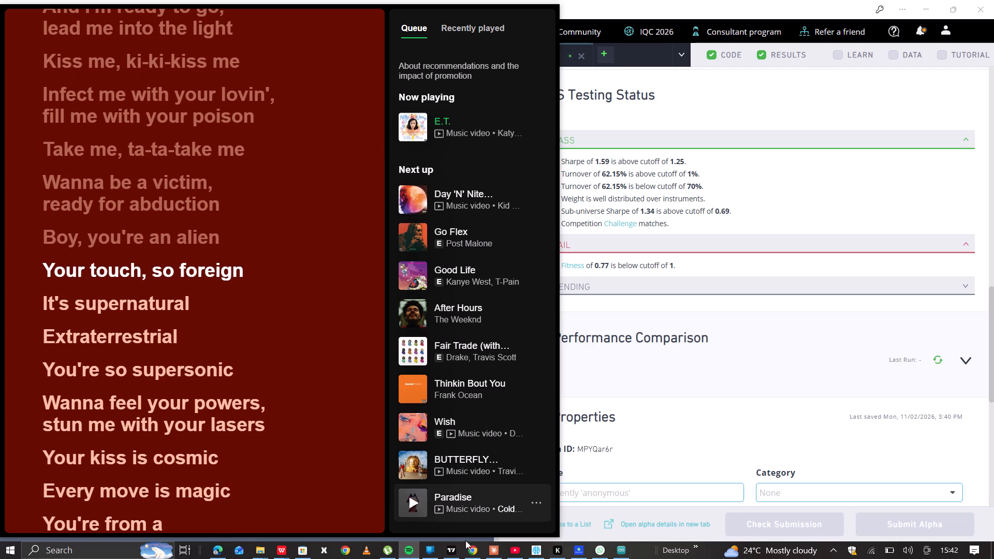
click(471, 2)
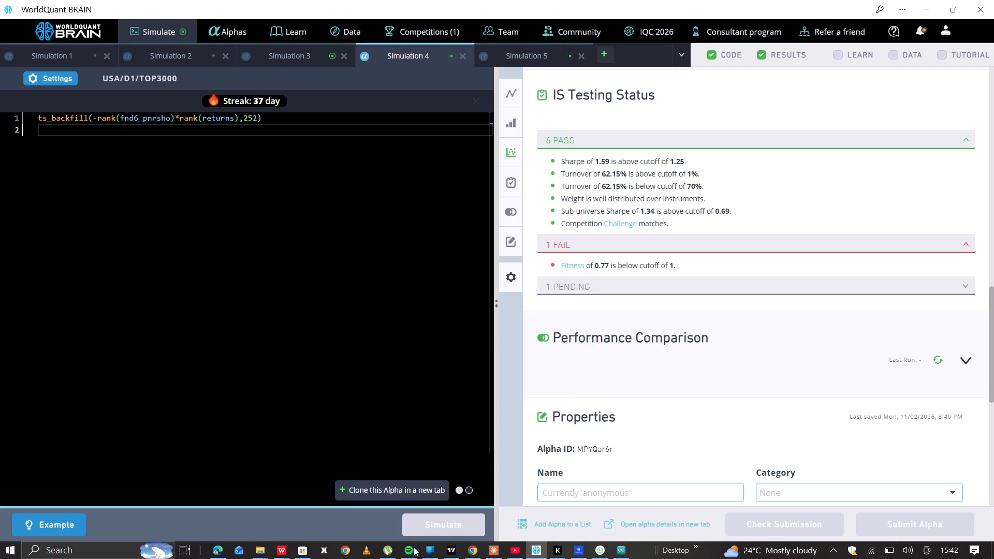
Switch to Spotify, set its playback volume to about half, and return to WorldQuant BRAIN.
click(411, 558)
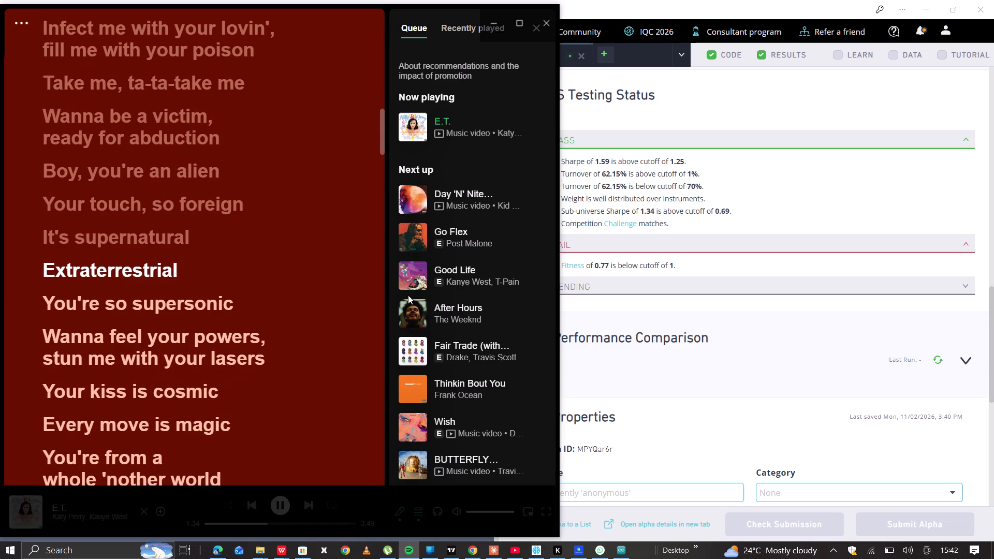
click(503, 513)
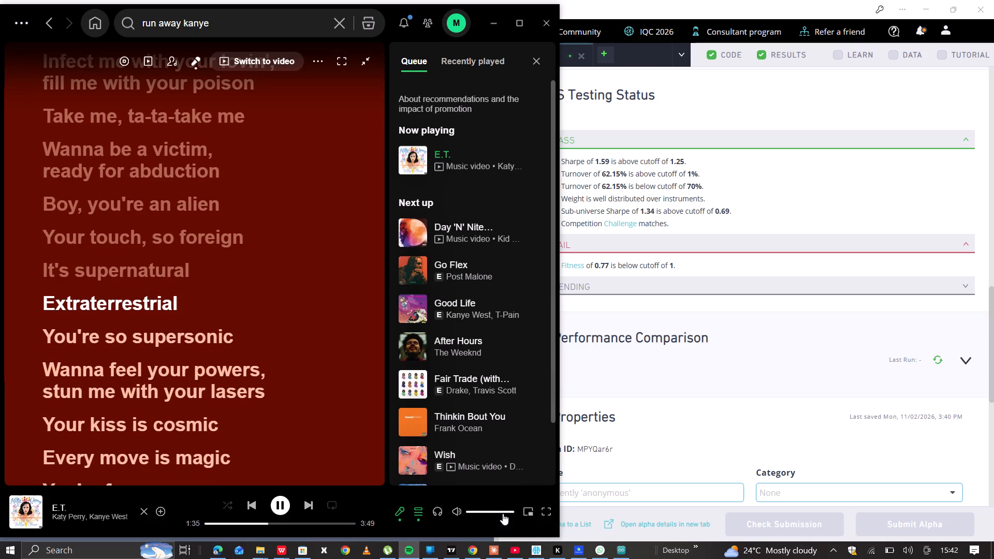
click(490, 511)
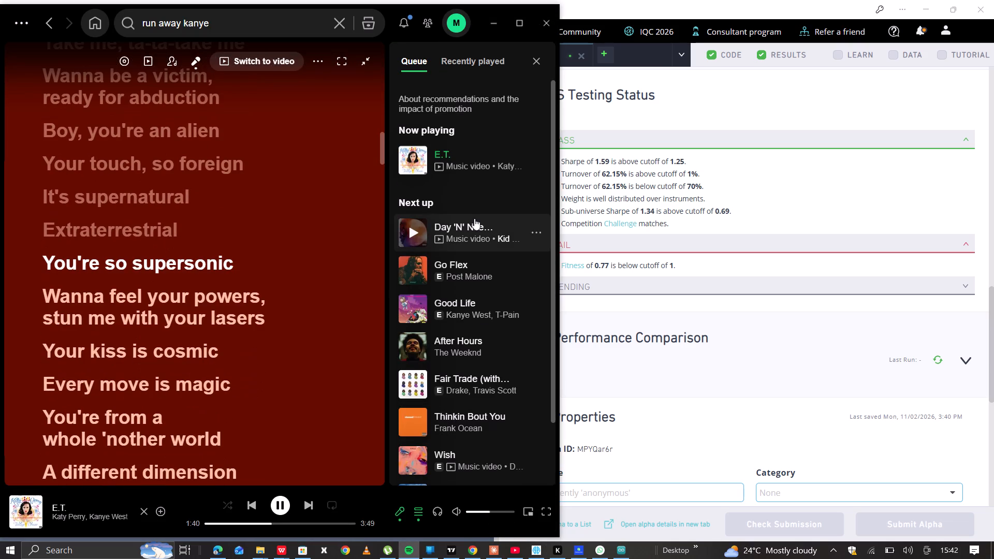
click(493, 19)
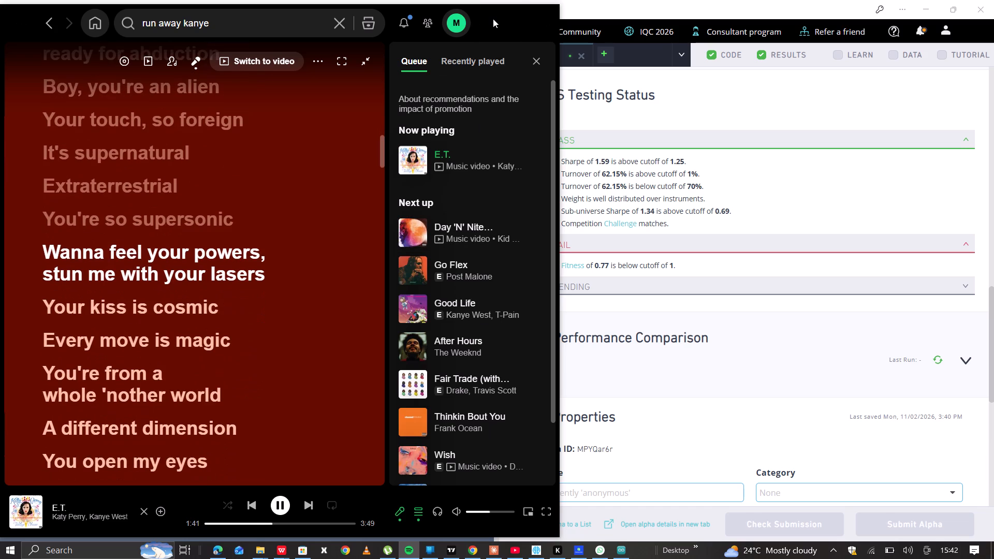
click(611, 82)
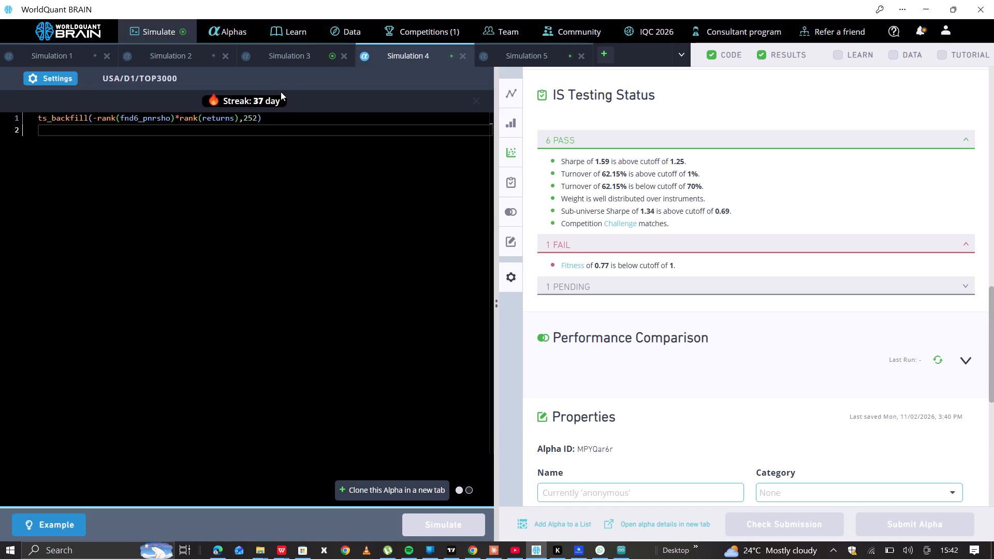
Show Simulation 3's test period and expand its failed IS tests.
click(300, 54)
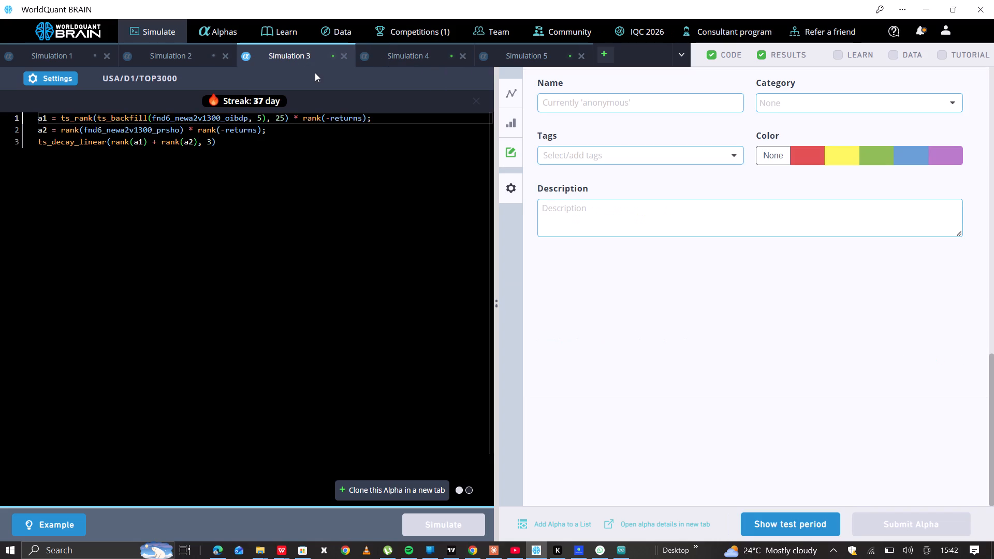
click(768, 529)
click(665, 161)
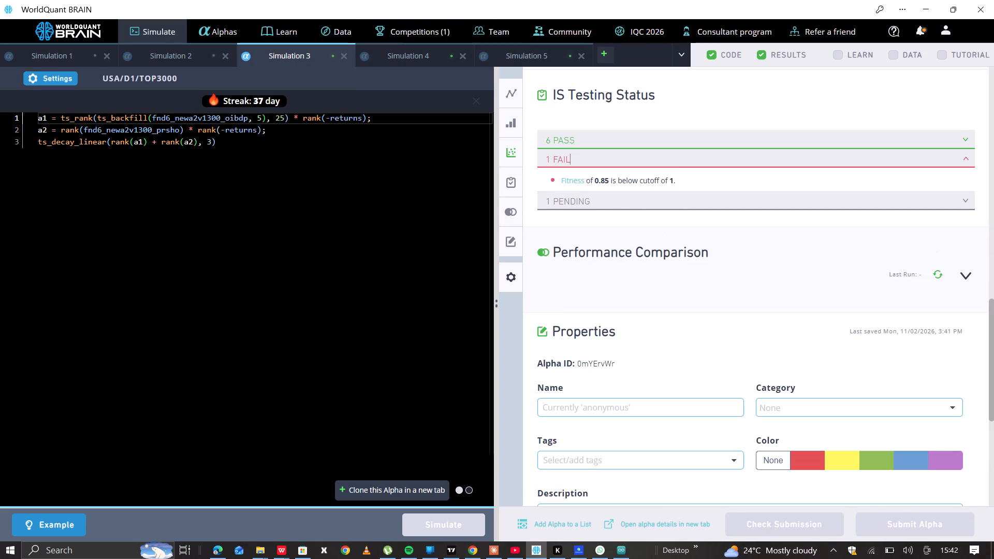
Set the ts_rank window in Simulation 3's a1 line to 3 and re-simulate the alpha.
click(283, 121)
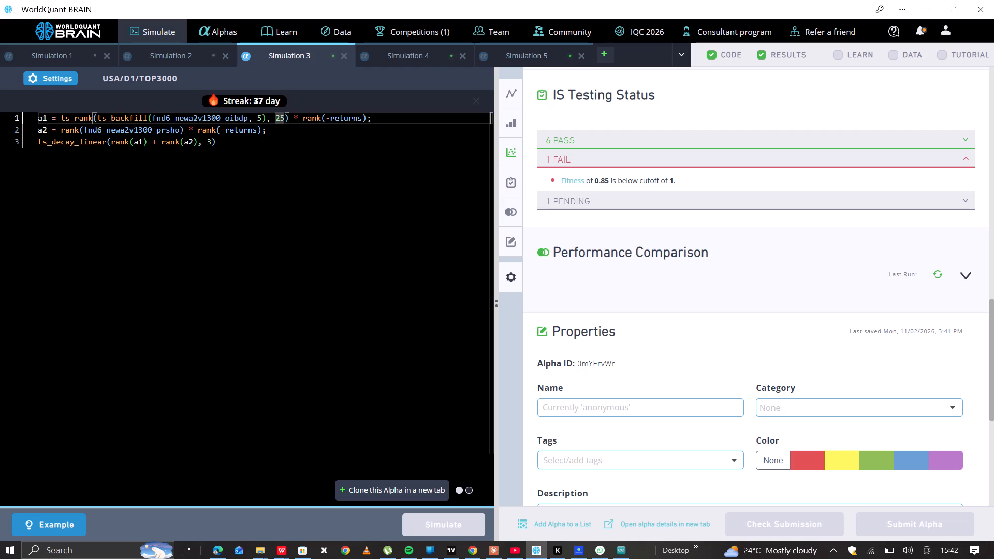
click(279, 118)
key(BackSpace)
key(3)
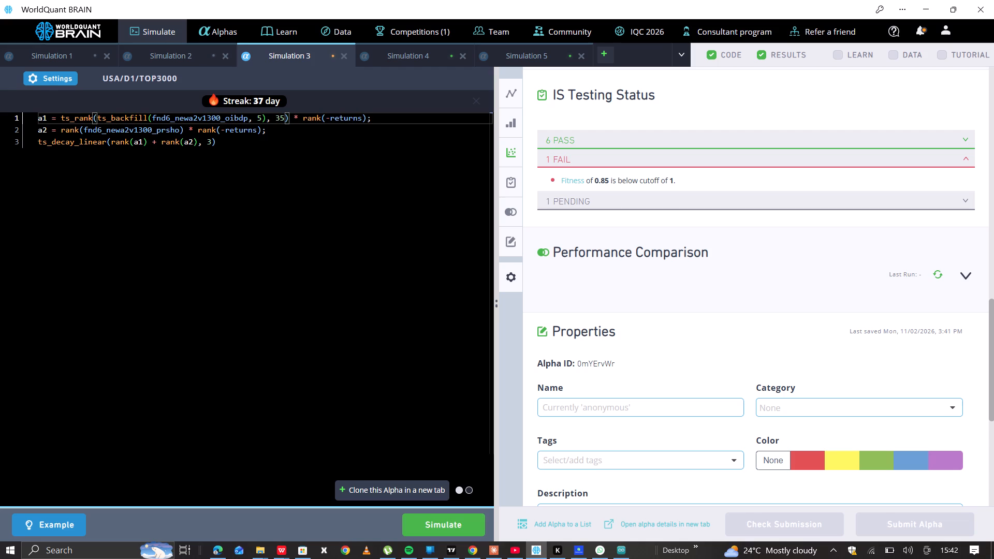
click(285, 120)
key(BackSpace)
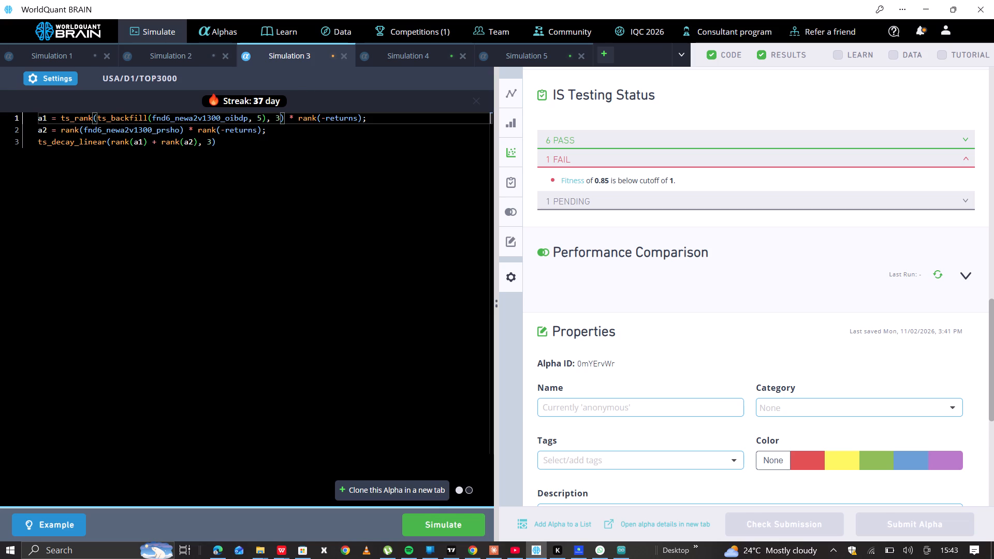
click(442, 520)
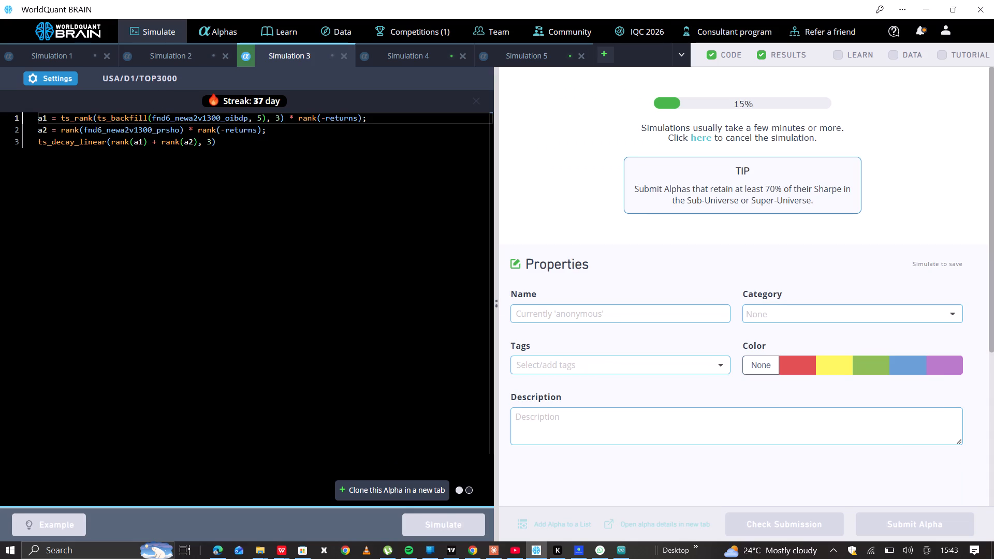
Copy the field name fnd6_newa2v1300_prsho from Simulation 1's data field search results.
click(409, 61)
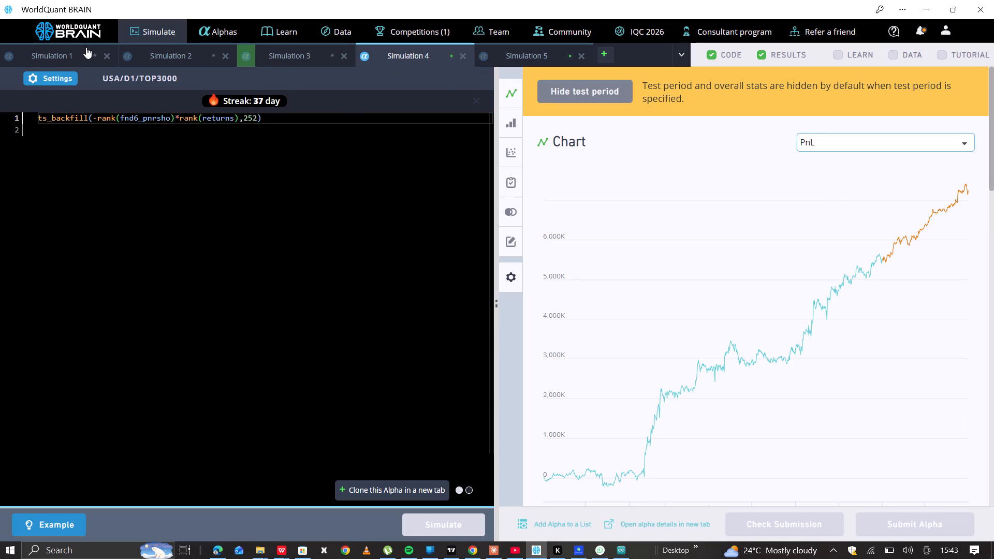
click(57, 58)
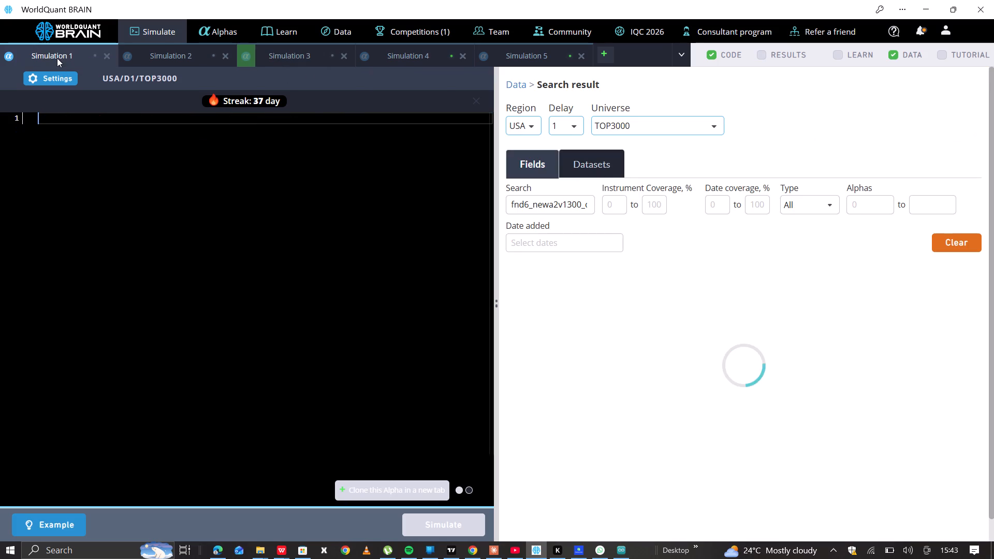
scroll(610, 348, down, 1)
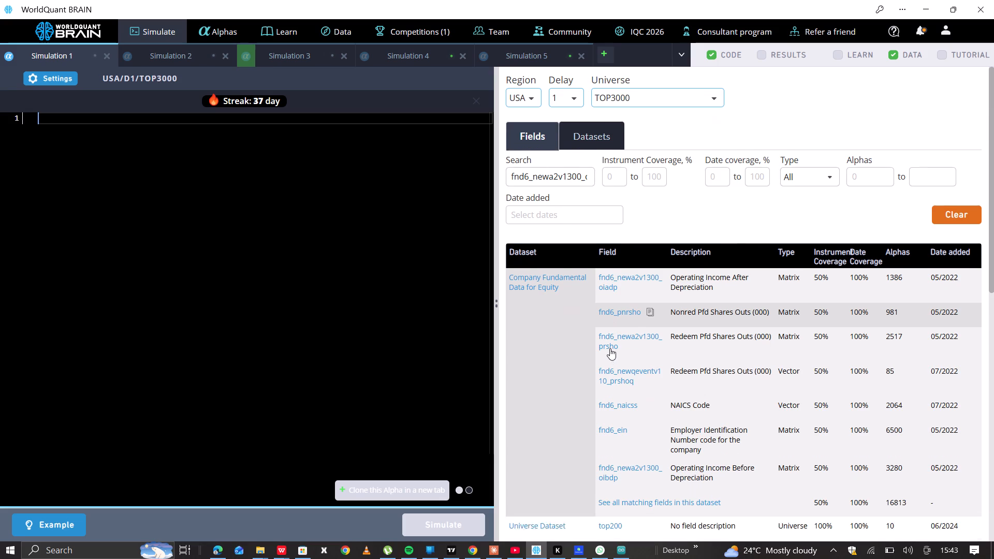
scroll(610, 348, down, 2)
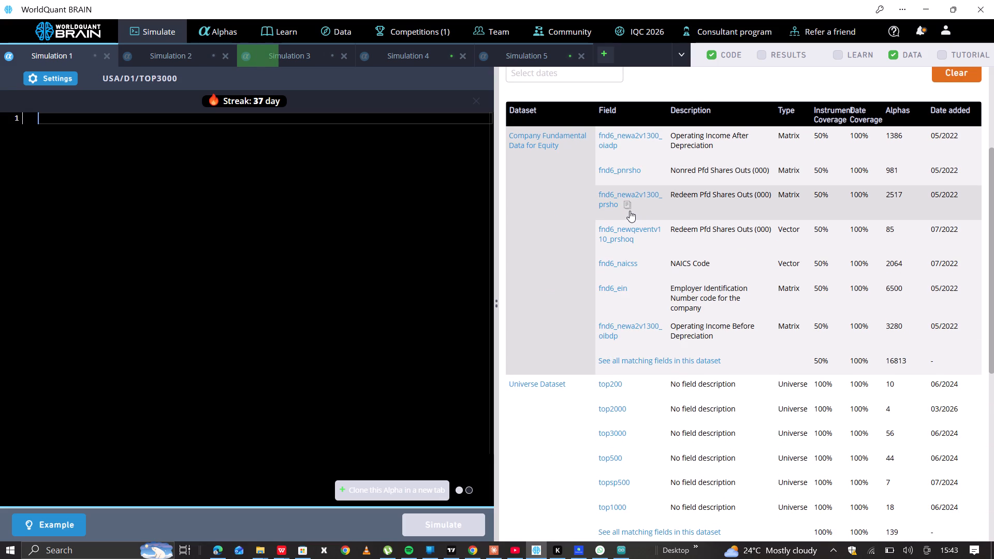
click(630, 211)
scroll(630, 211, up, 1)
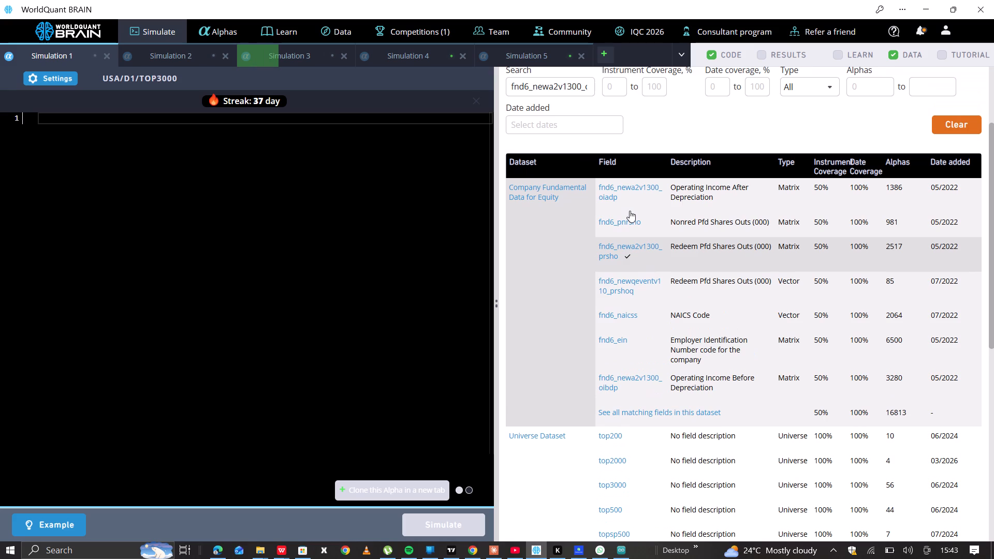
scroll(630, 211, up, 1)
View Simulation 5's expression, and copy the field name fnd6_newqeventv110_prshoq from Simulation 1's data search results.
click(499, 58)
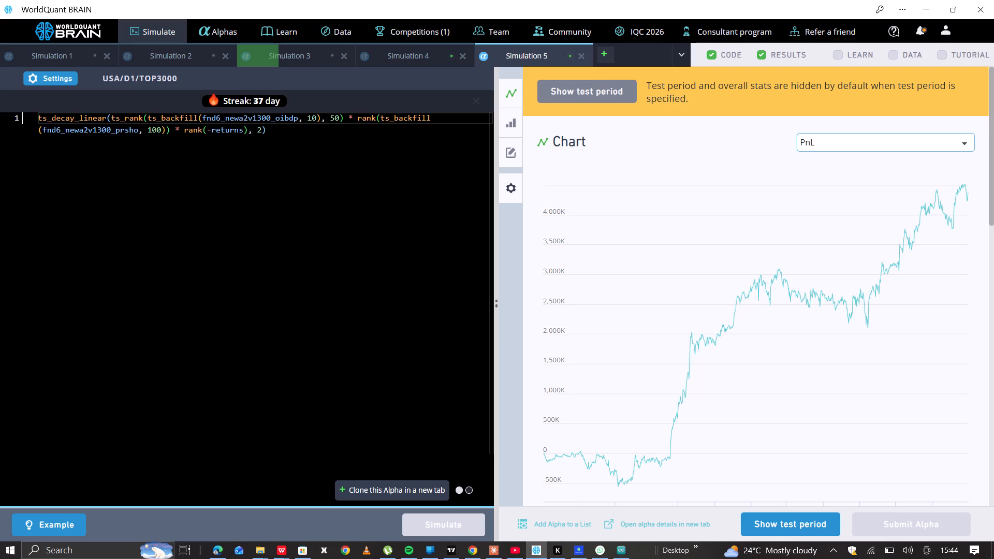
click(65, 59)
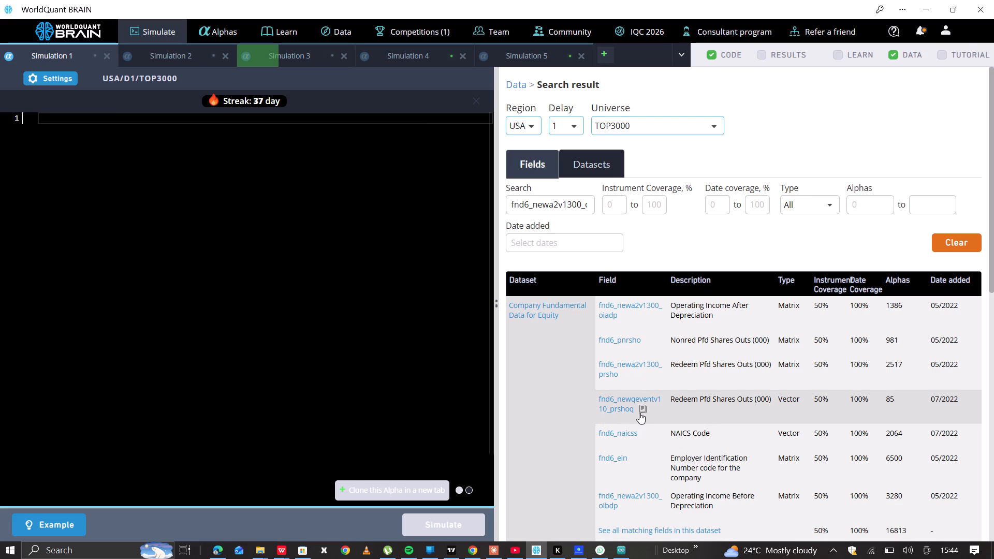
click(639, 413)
Open a new blank simulation.
click(606, 56)
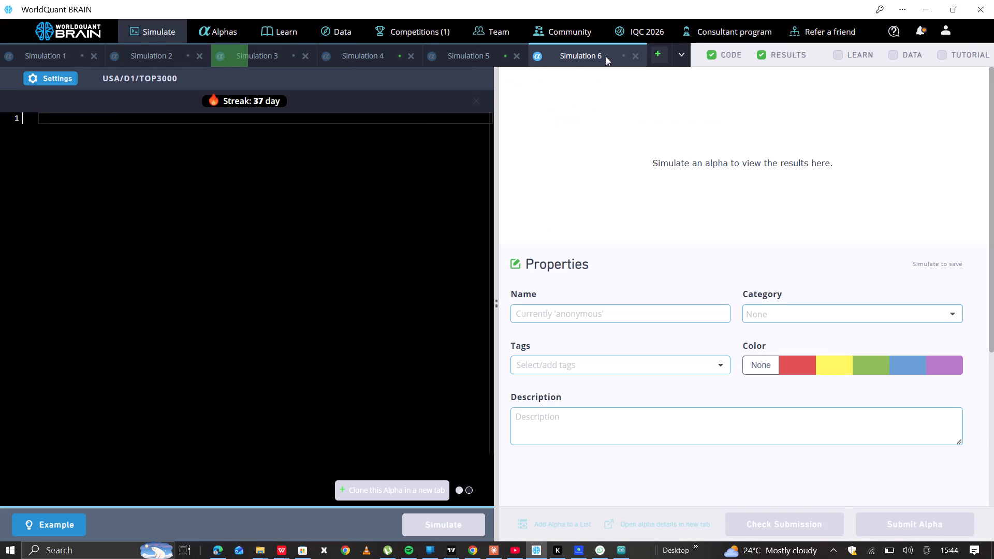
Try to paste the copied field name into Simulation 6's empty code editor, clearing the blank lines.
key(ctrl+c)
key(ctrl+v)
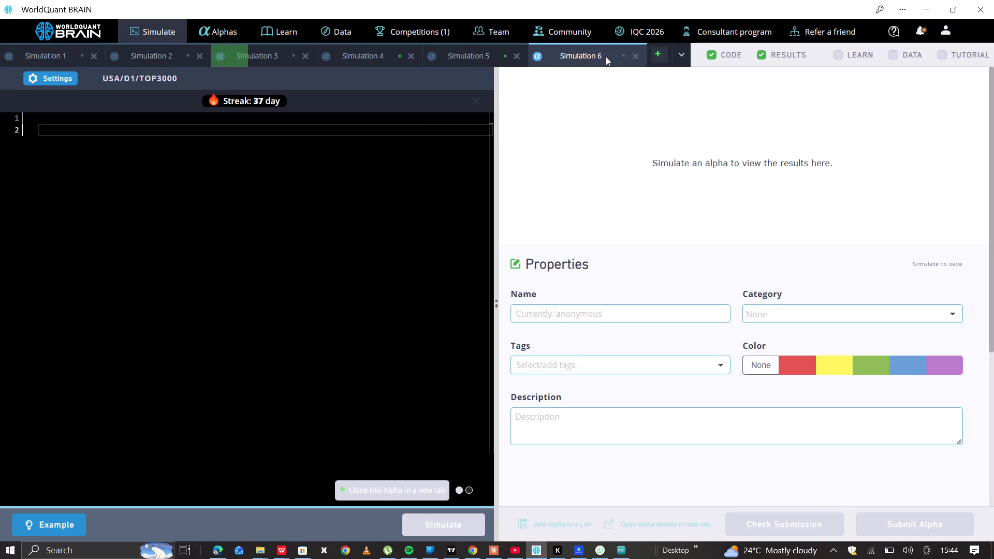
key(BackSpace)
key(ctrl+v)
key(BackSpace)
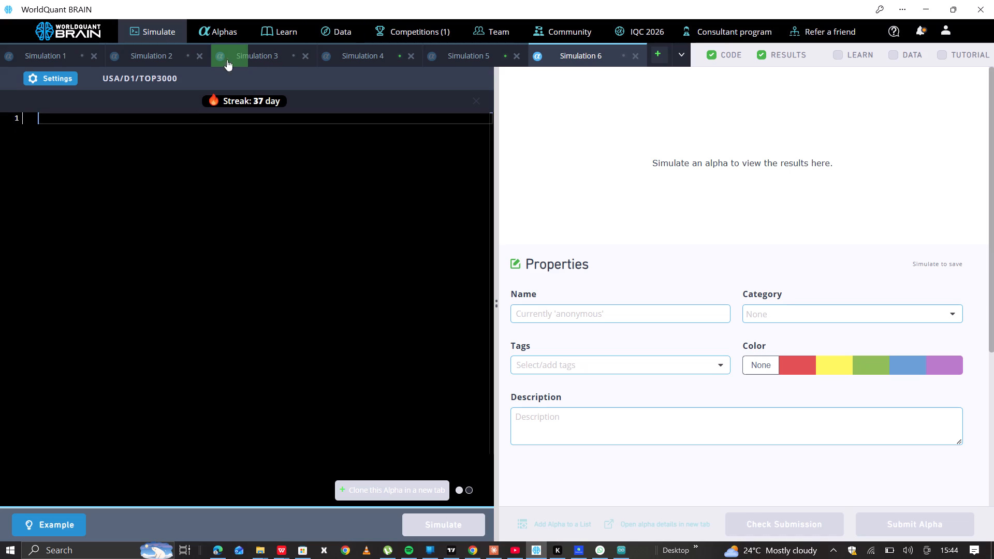
Copy the field name fnd6_ein from Simulation 1's data search results into Simulation 6's empty editor and simulate it.
click(66, 57)
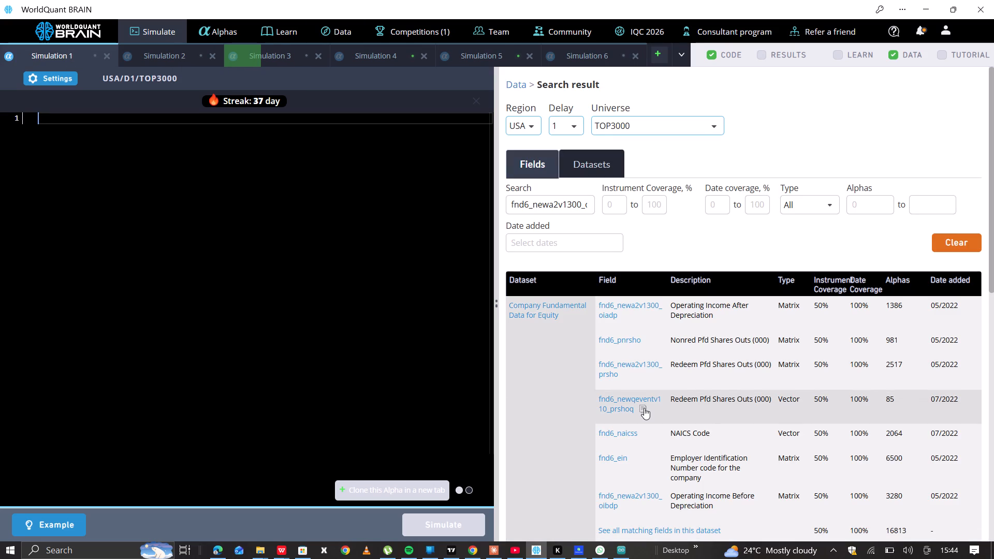
click(644, 408)
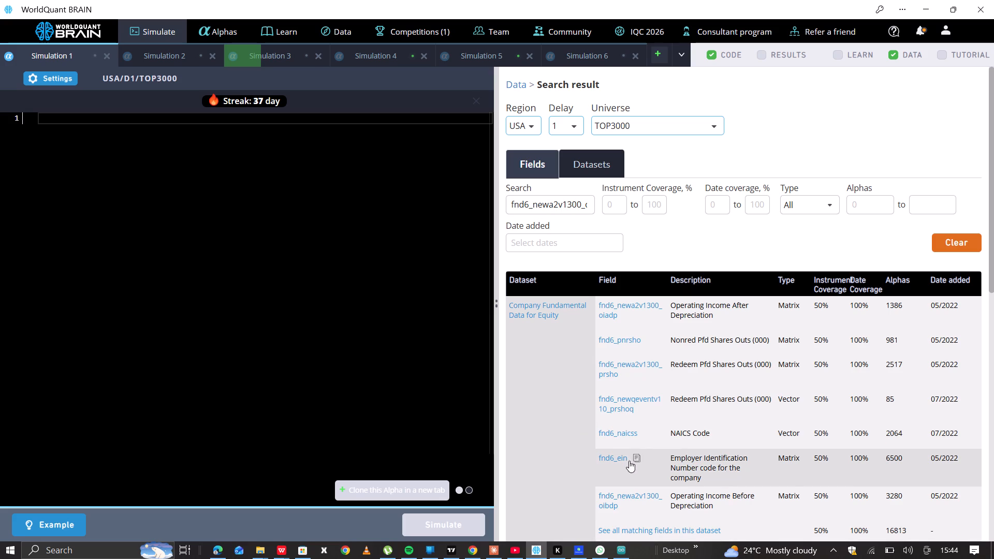
click(637, 458)
click(588, 48)
click(567, 55)
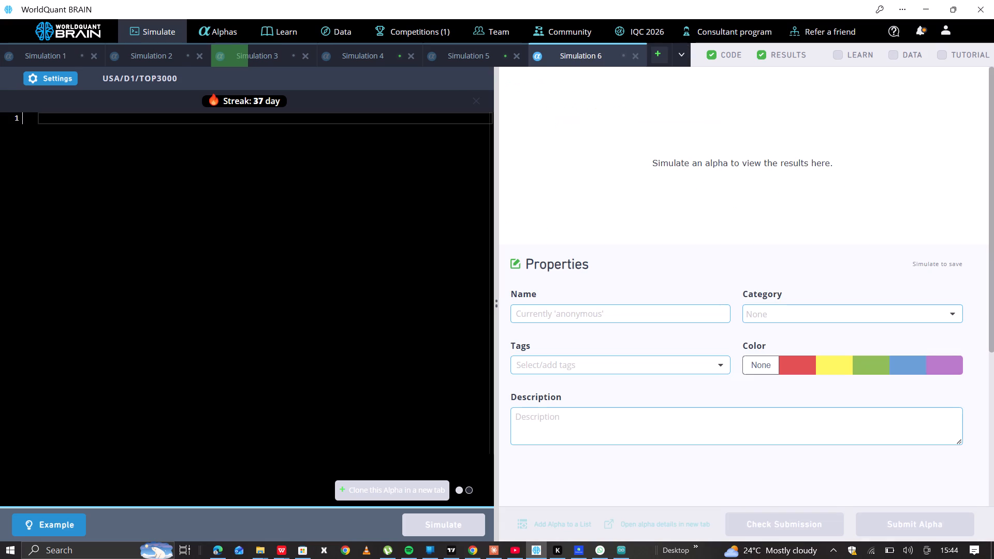
click(53, 122)
key(ctrl+v)
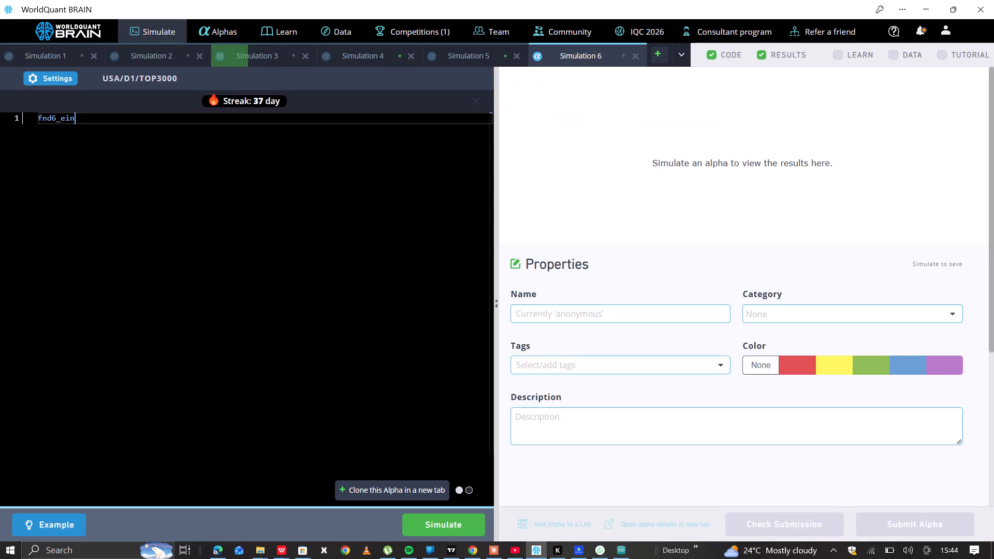
click(469, 519)
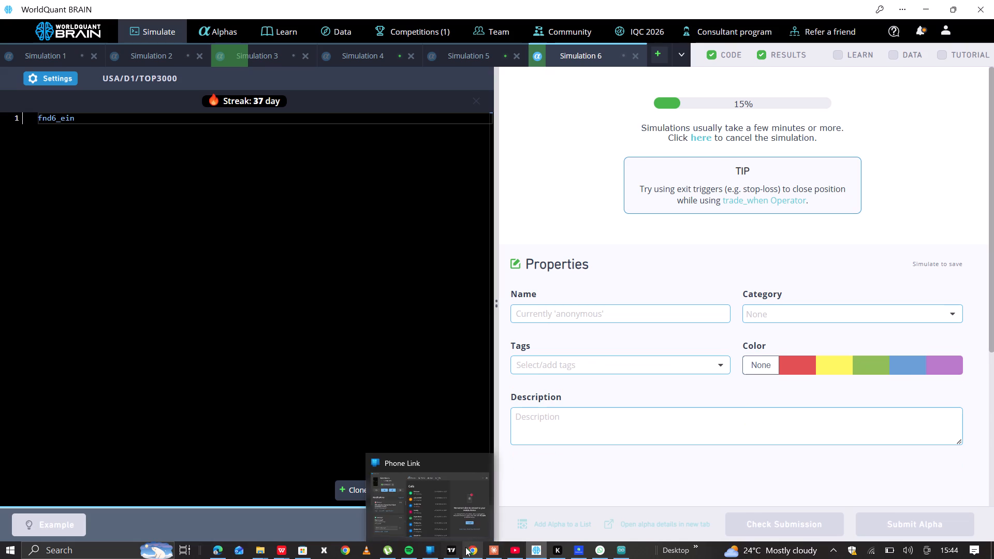
Switch to the Edge browser, close both BigBlueButton Sociology of Education tabs, and return to the simulations.
click(213, 557)
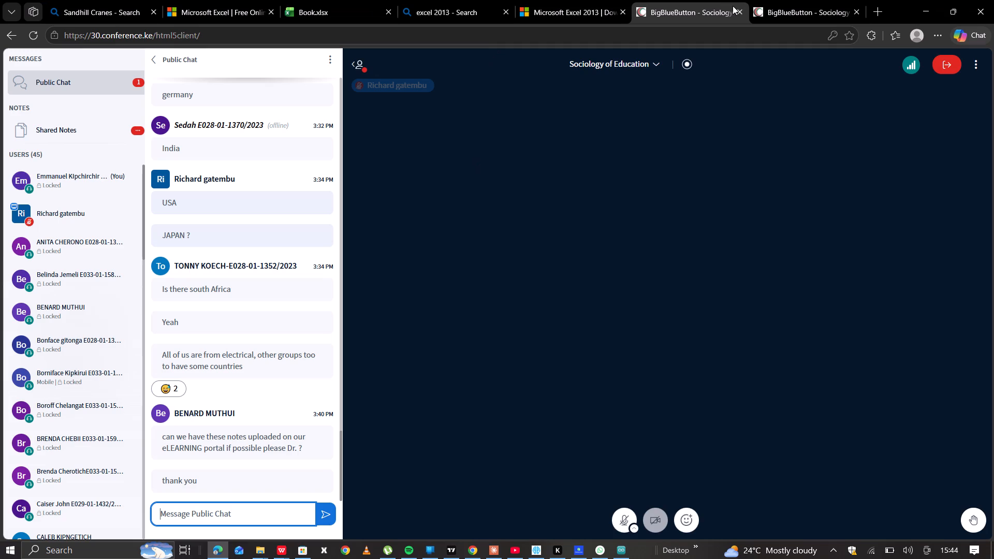
click(740, 9)
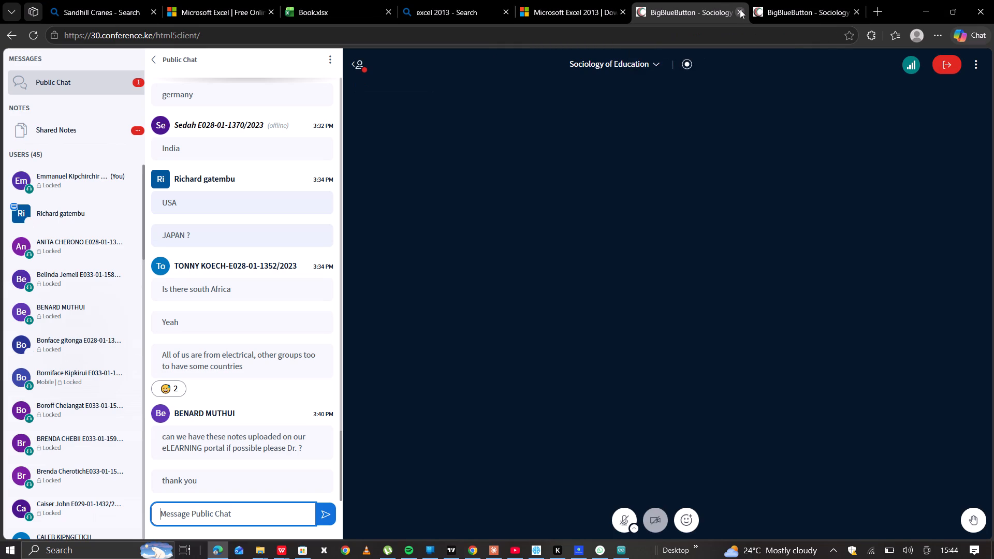
click(560, 148)
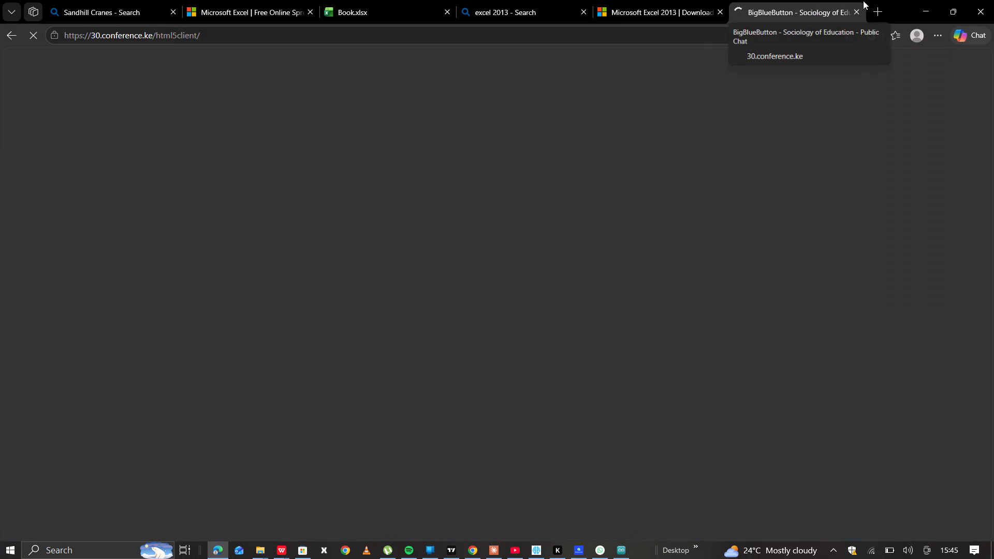
click(859, 9)
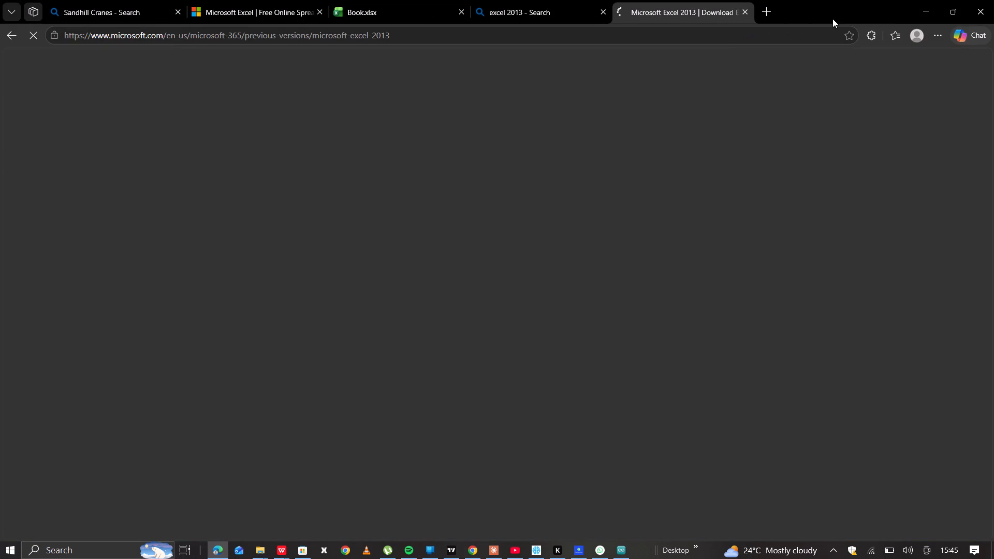
click(920, 11)
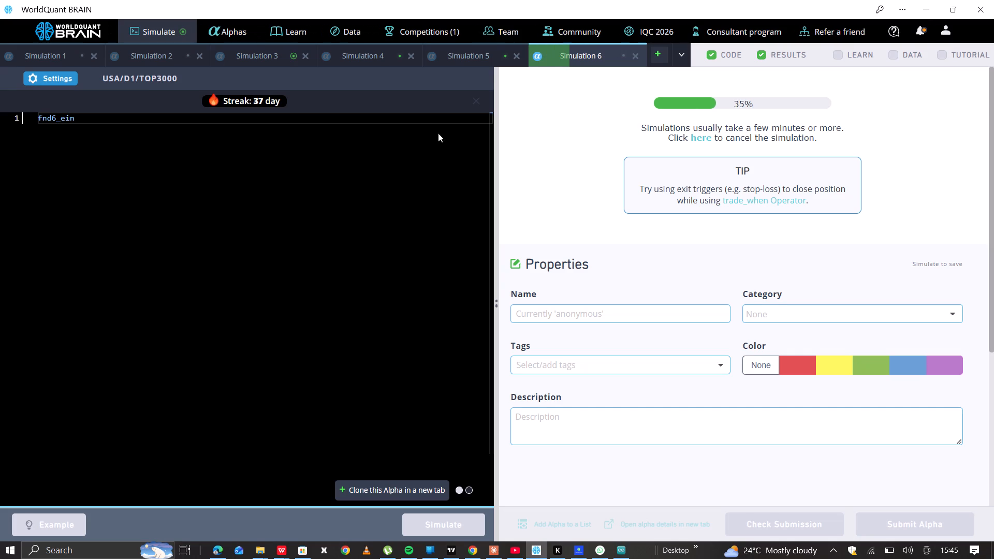
Show Simulation 3's test period and examine the failed test in its IS Testing Status.
click(275, 61)
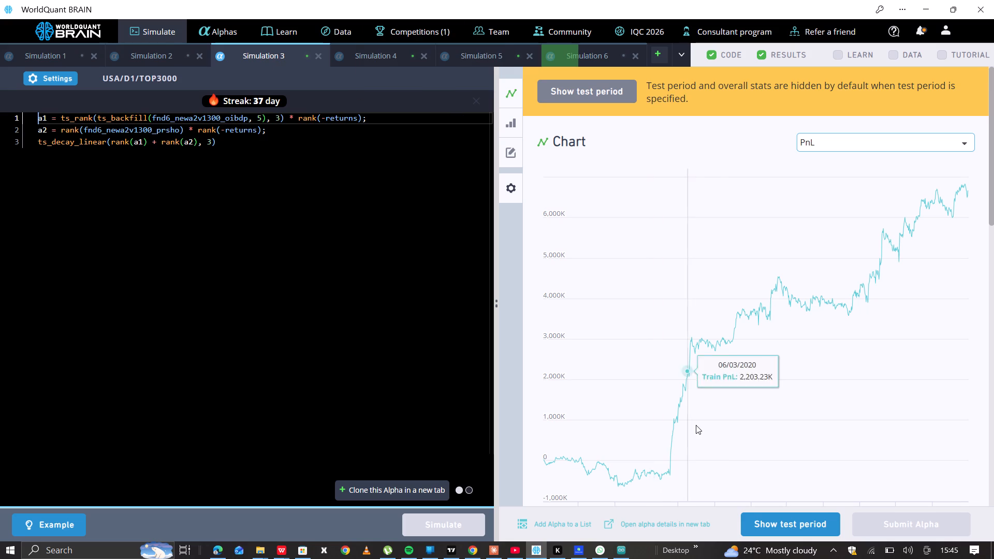
click(776, 513)
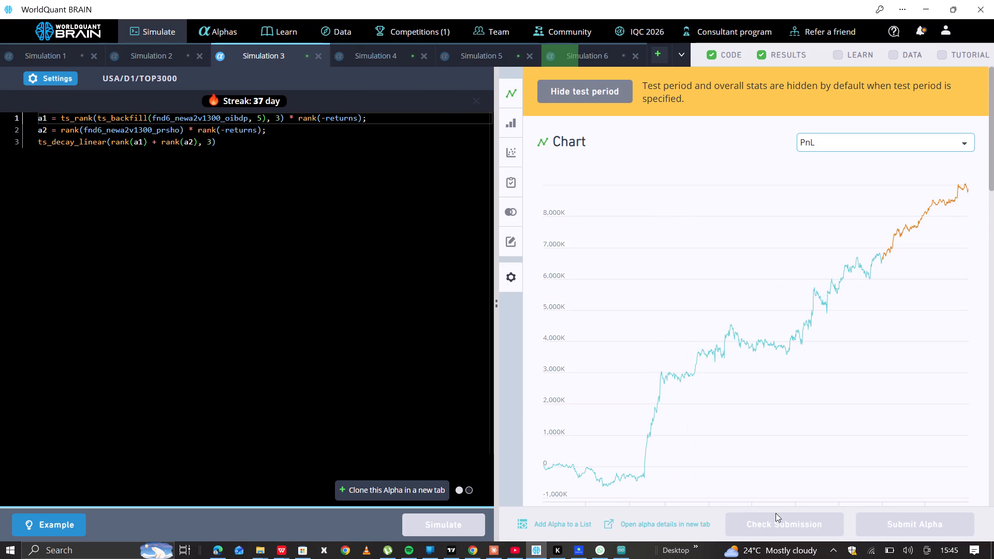
scroll(735, 378, down, 5)
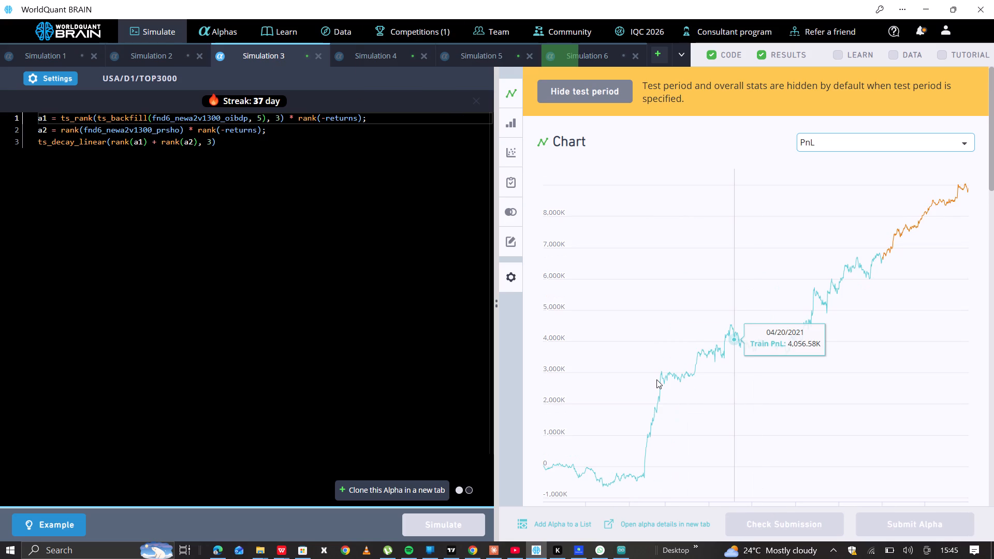
scroll(656, 379, down, 2)
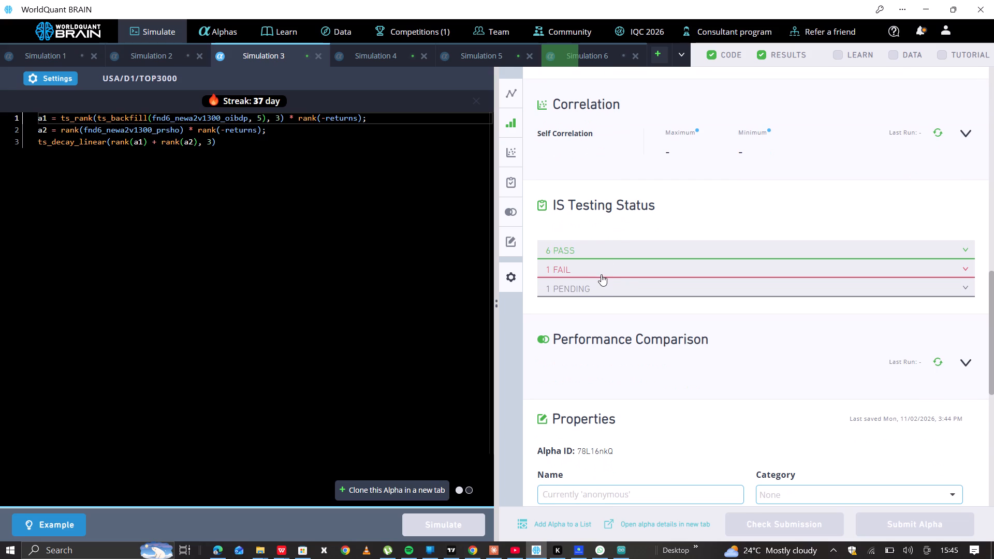
click(603, 270)
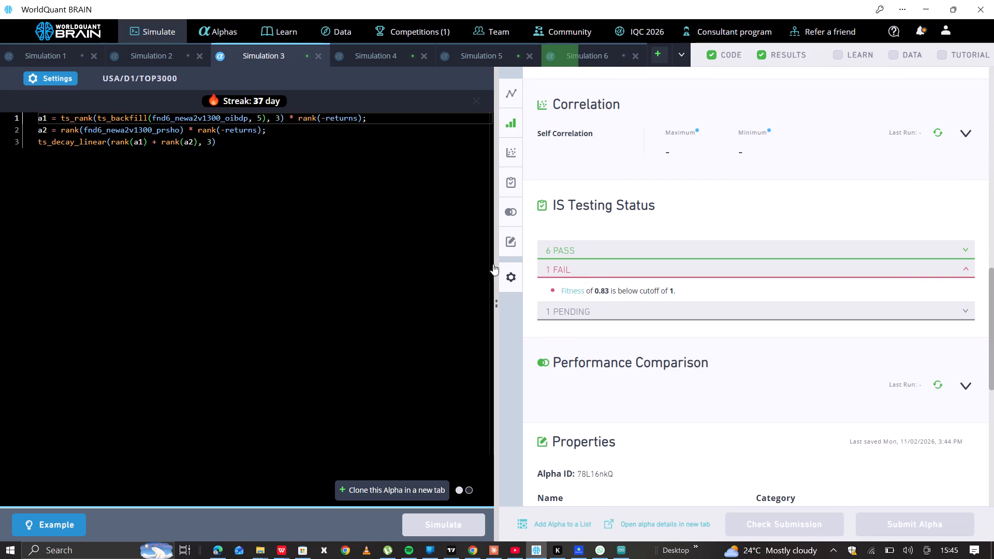
Set the ts_rank window in Simulation 3's a1 line to 38 and re-simulate the alpha.
click(279, 121)
key(BackSpace)
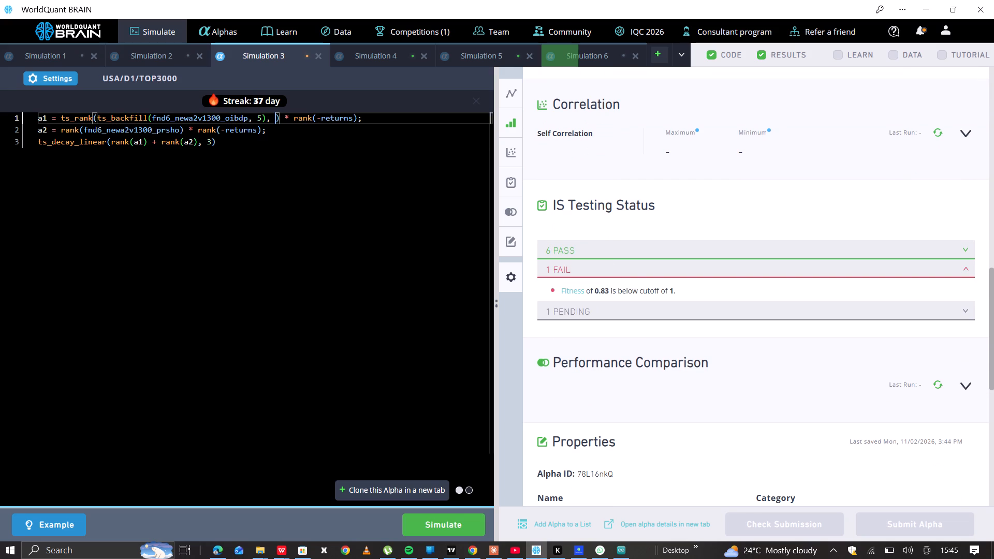
key(4)
key(BackSpace)
key(3)
key(8)
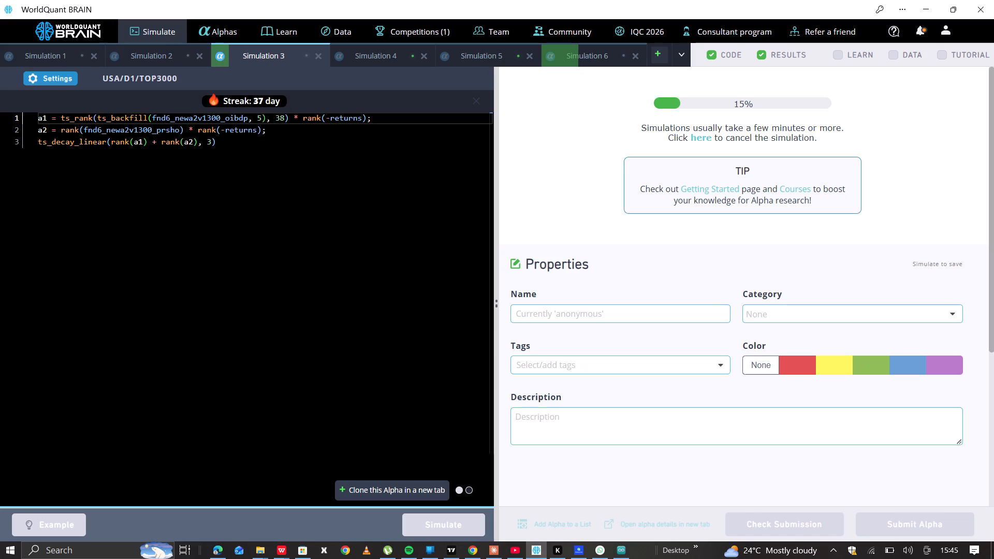
Switch to Spotify, play Go Flex from the queue, and return to the simulations.
click(404, 558)
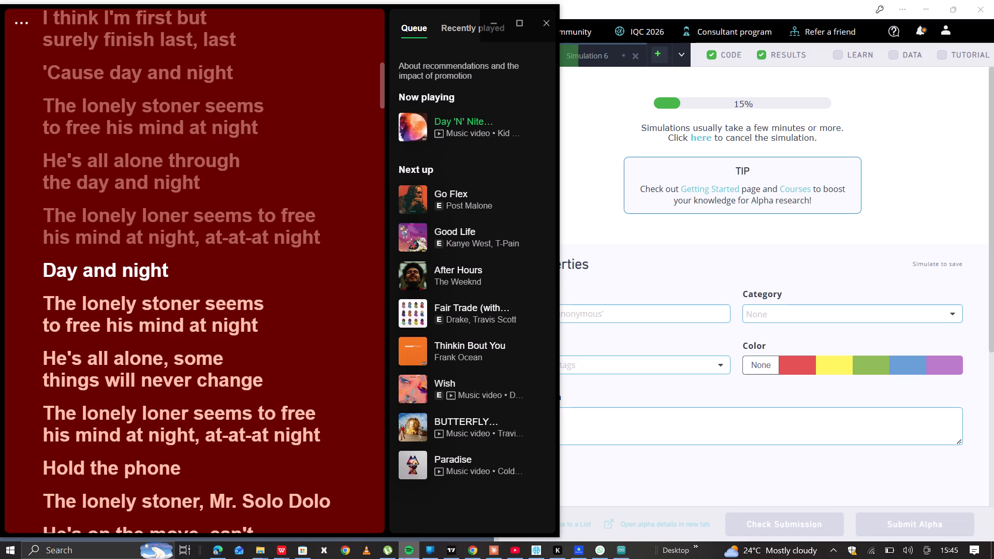
click(459, 222)
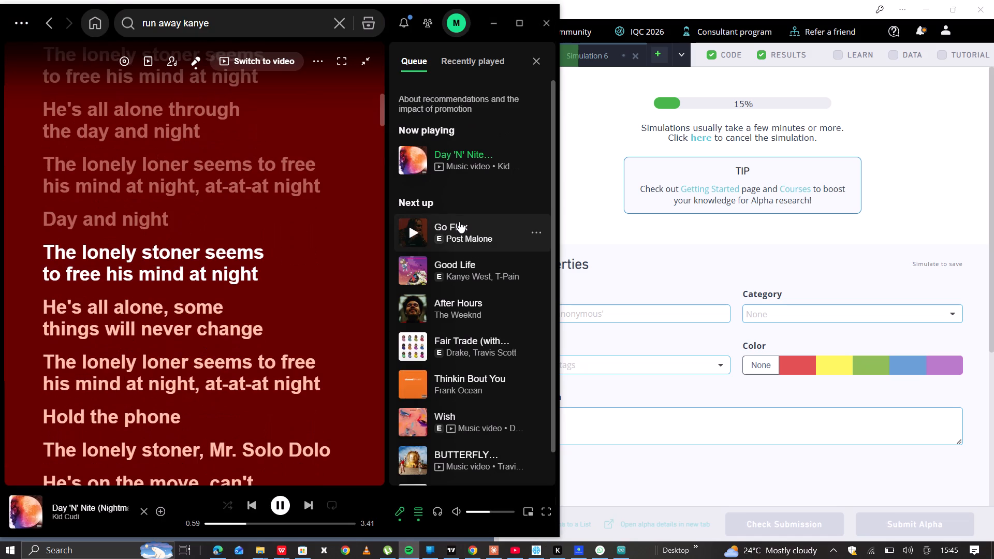
click(415, 231)
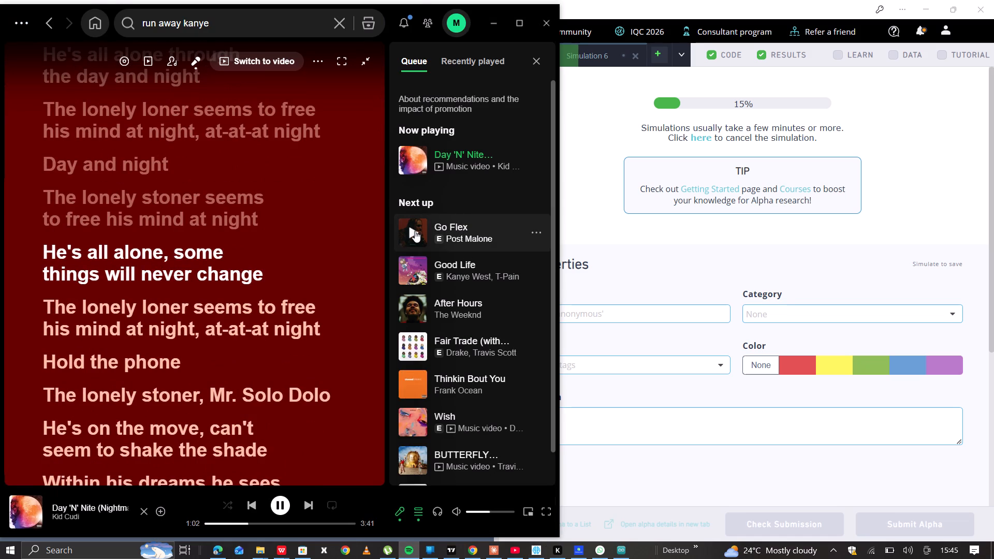
click(496, 23)
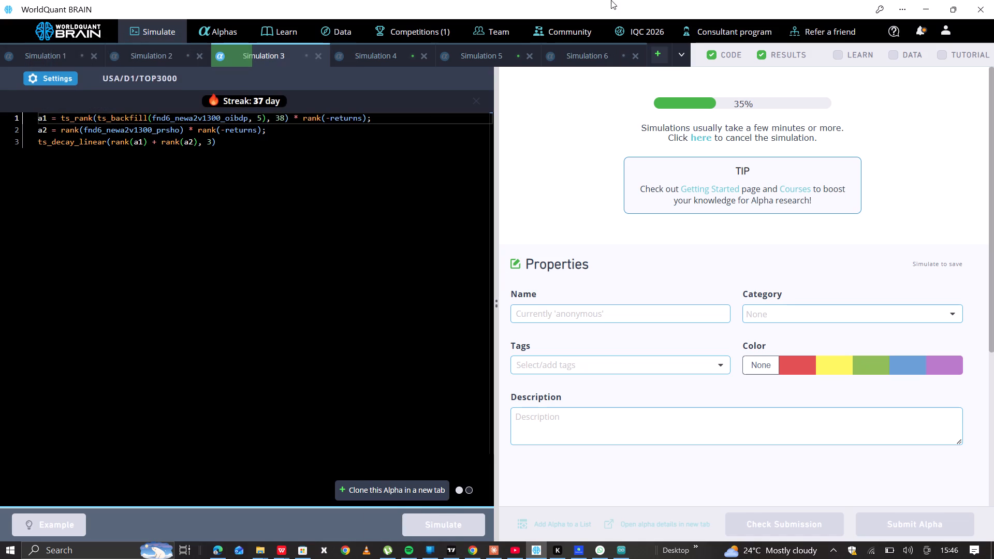
Show the test period of Simulation 6's results.
click(591, 54)
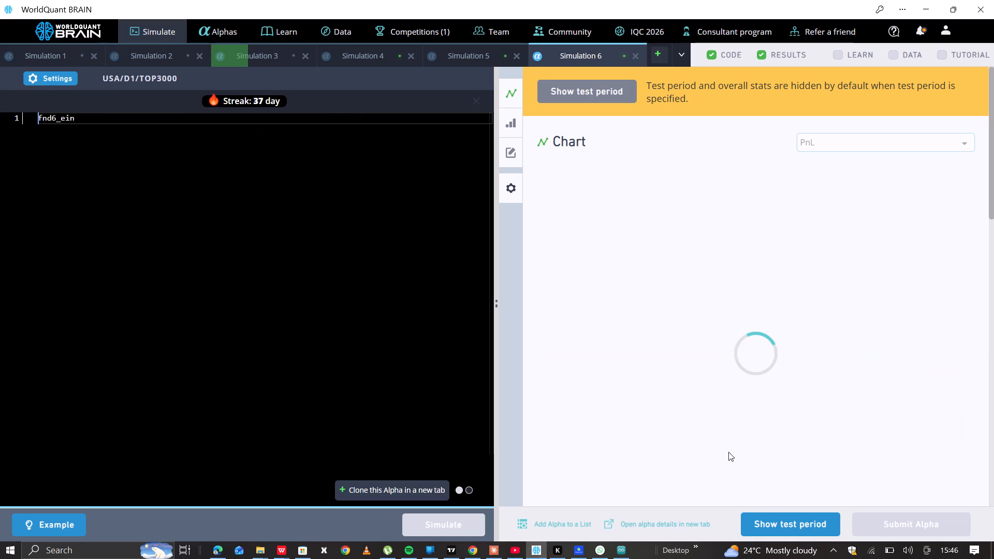
click(777, 521)
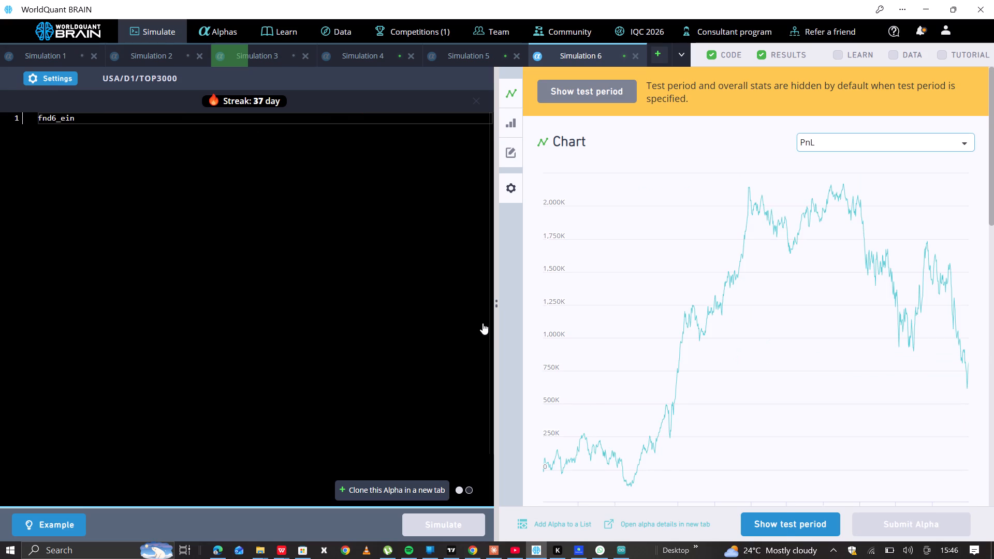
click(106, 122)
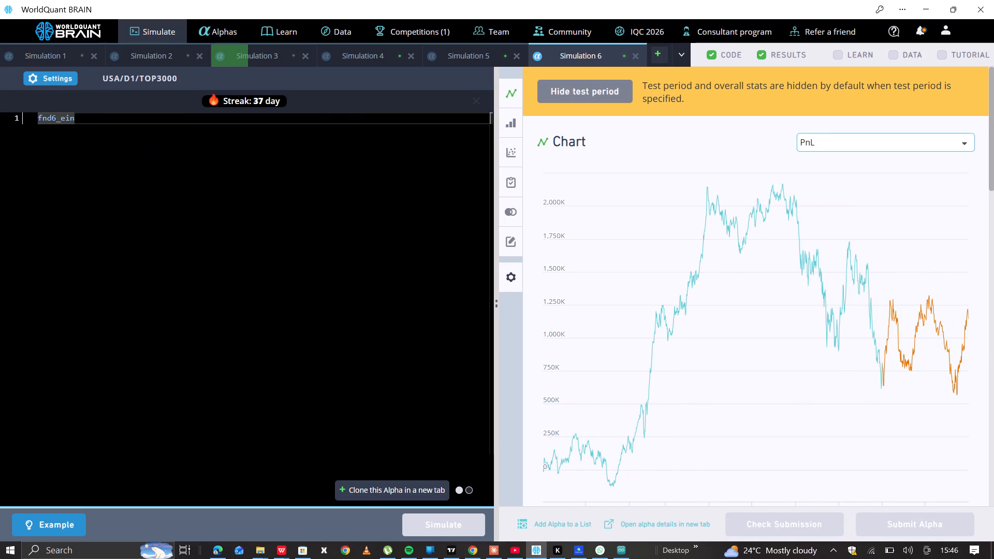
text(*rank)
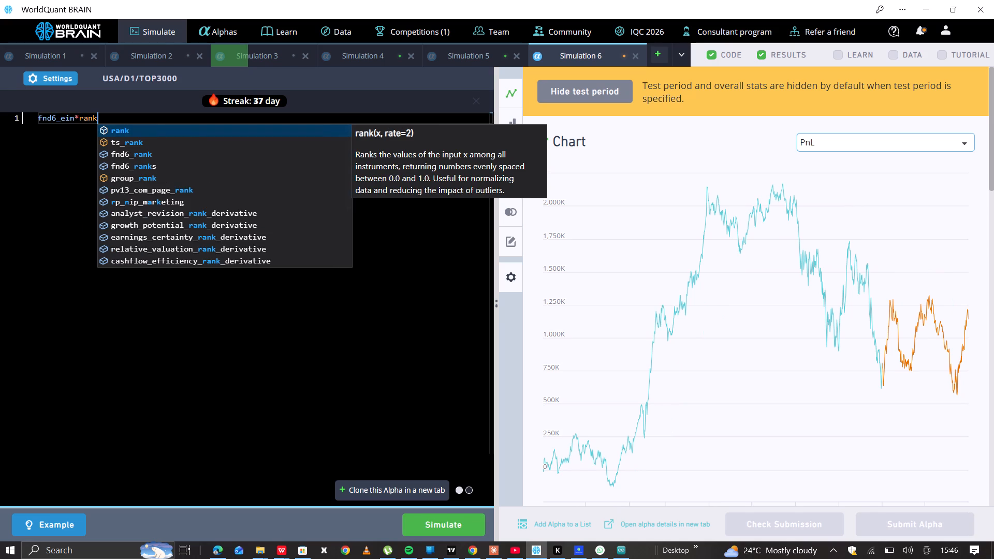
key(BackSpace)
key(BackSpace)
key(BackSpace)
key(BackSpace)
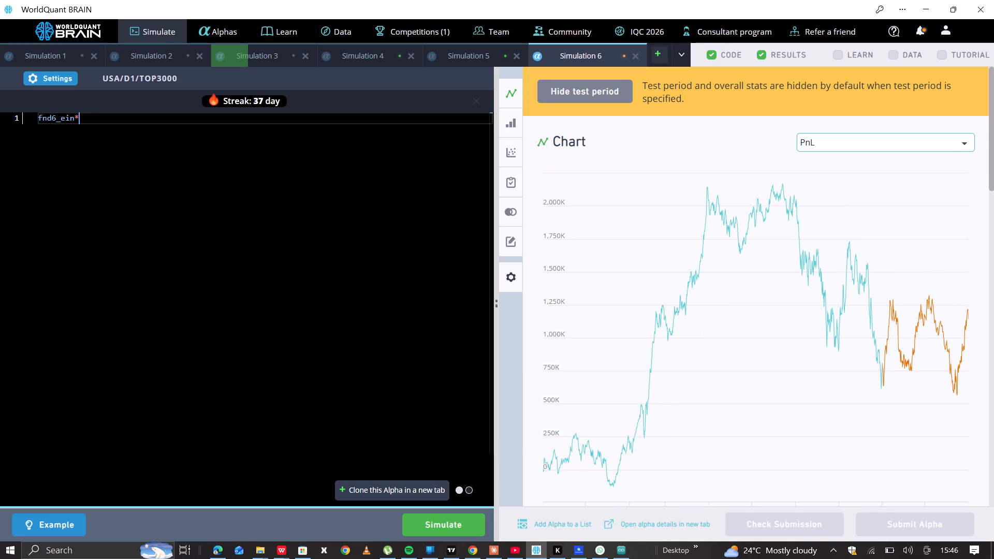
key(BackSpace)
Wrap Simulation 6's field in a rank function, making the expression rank(fnd6_ein), and simulate it.
key(shift+parenright)
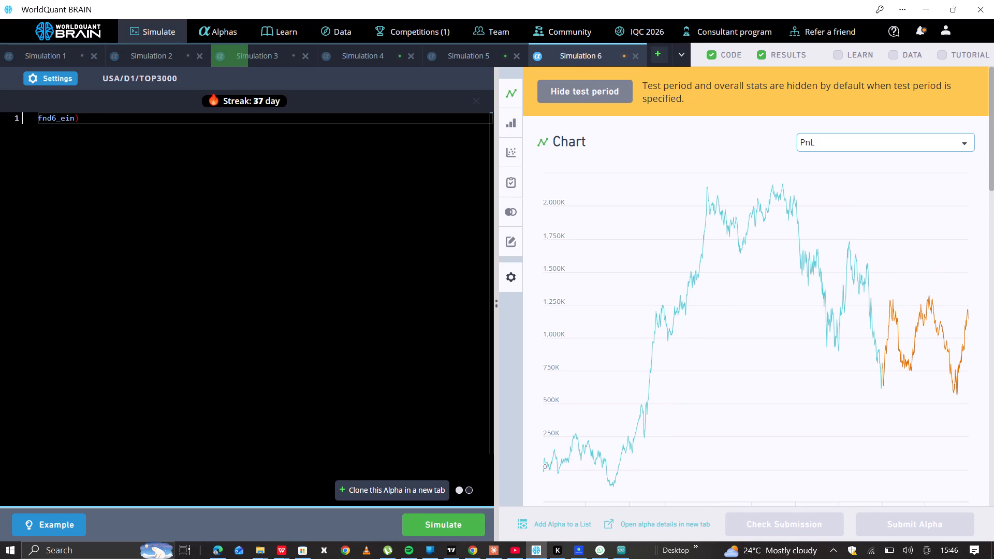
click(39, 116)
text(rank()
click(470, 516)
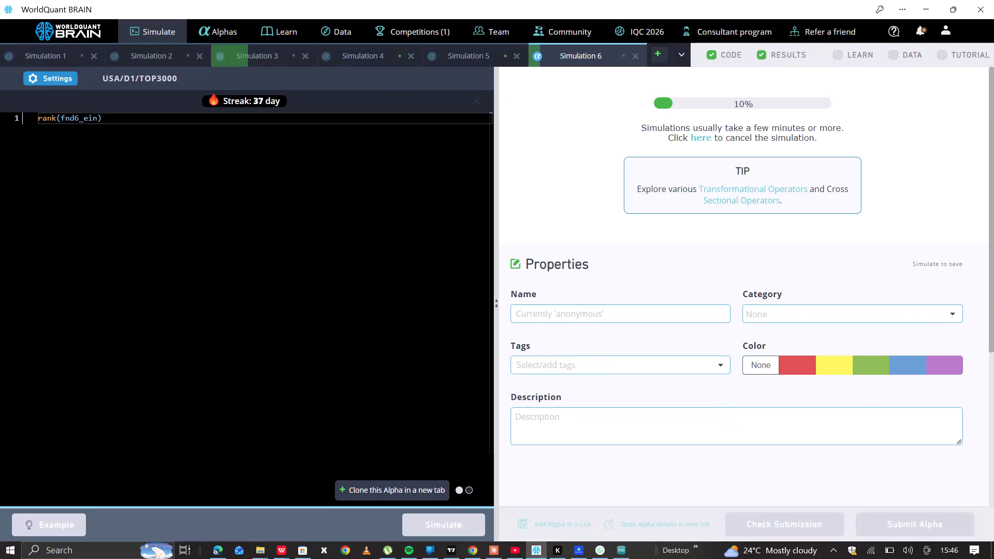
View Simulation 4's expression and PnL chart.
click(380, 61)
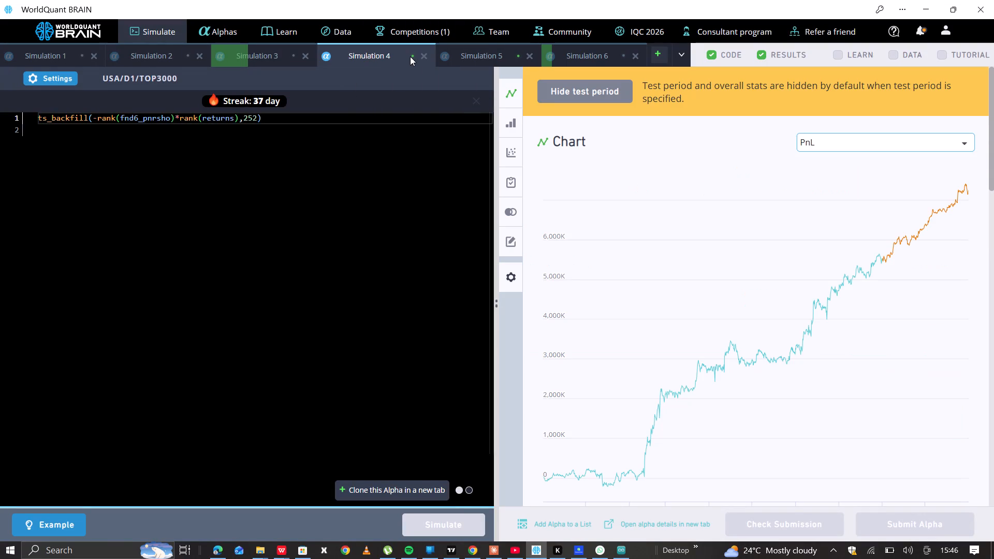
click(410, 56)
Close Simulation 4.
click(425, 55)
Show the test period of Simulation 5's results and expand its failed IS test.
click(412, 52)
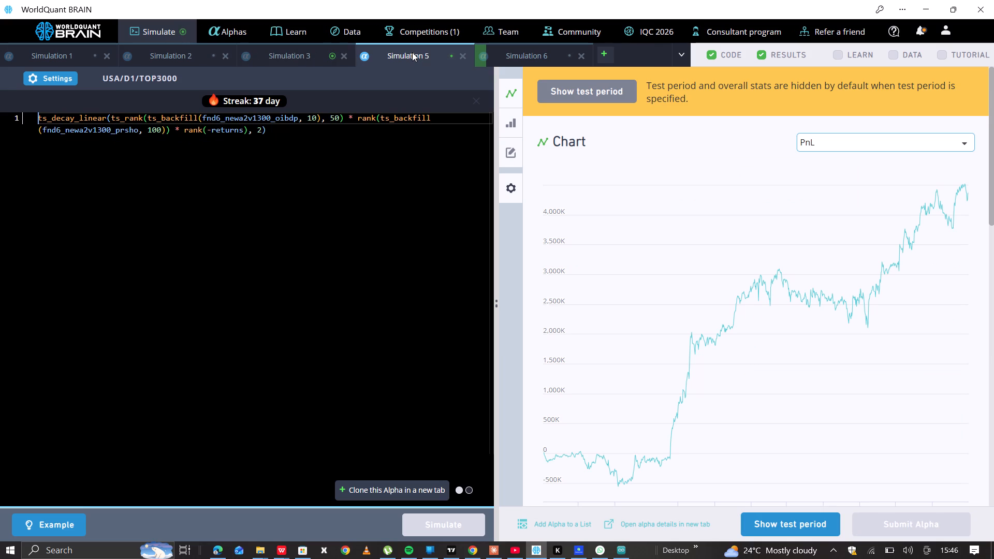
click(797, 523)
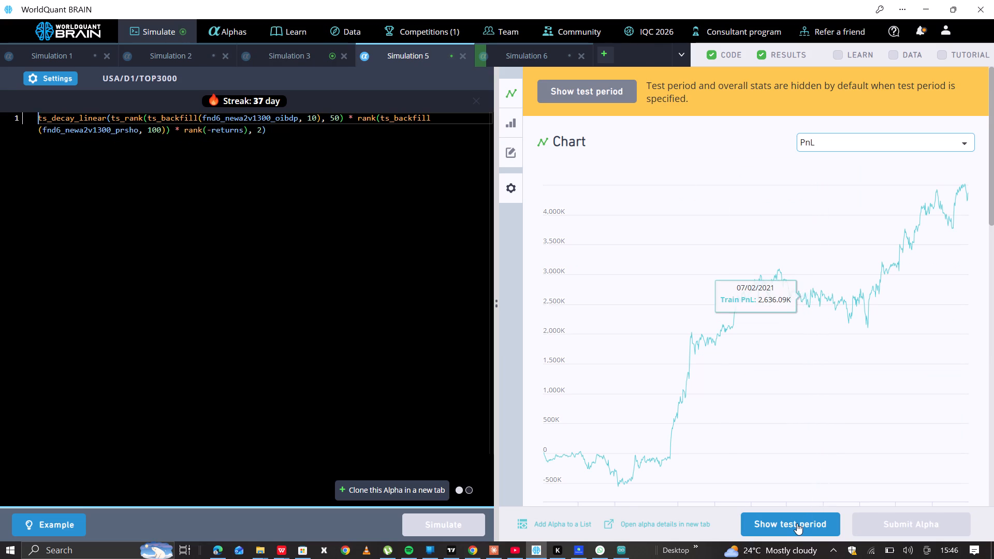
scroll(773, 205, down, 4)
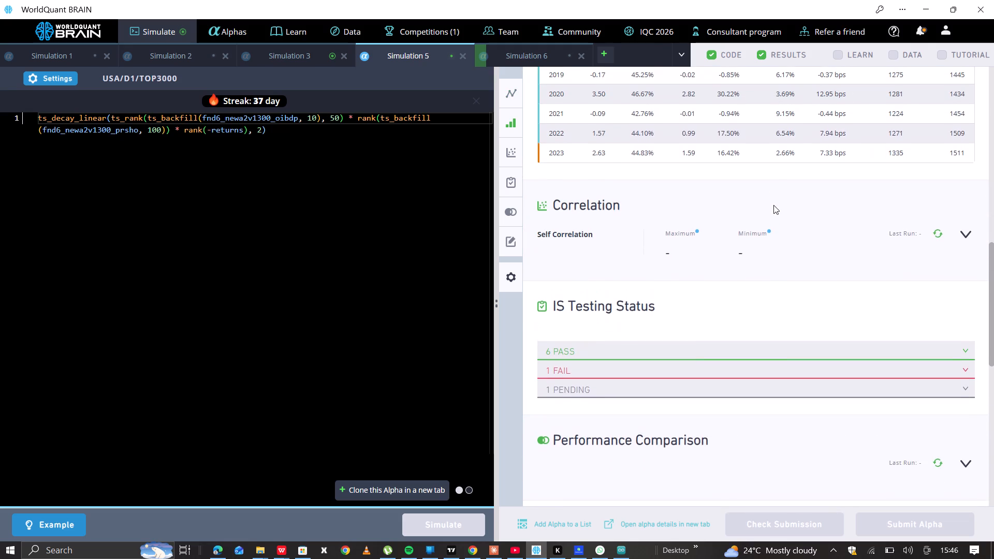
click(662, 356)
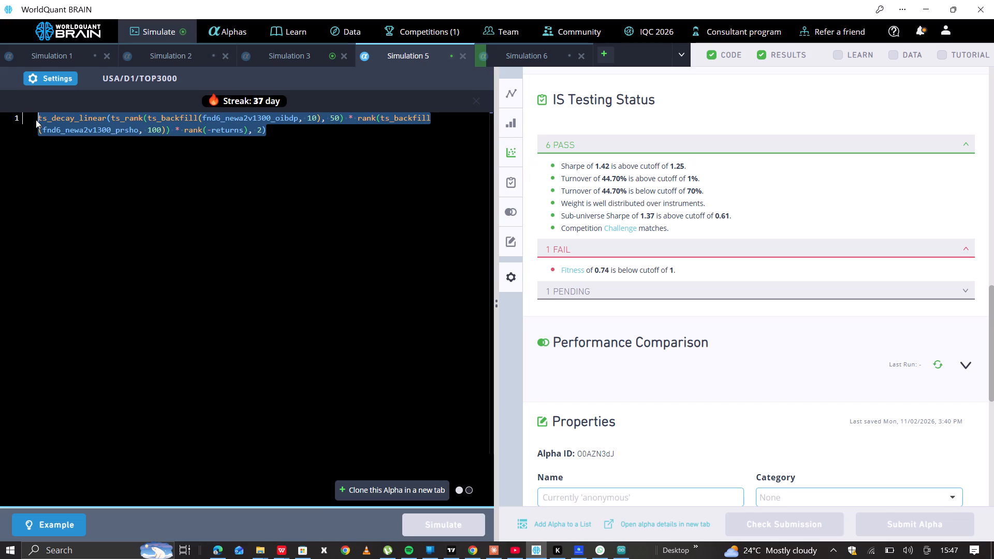
key(ctrl+v)
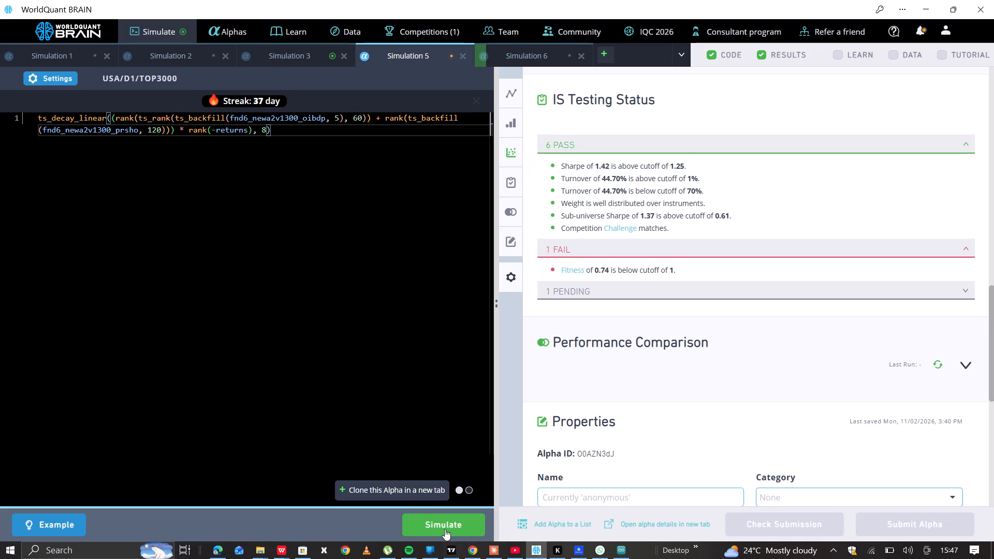
click(445, 529)
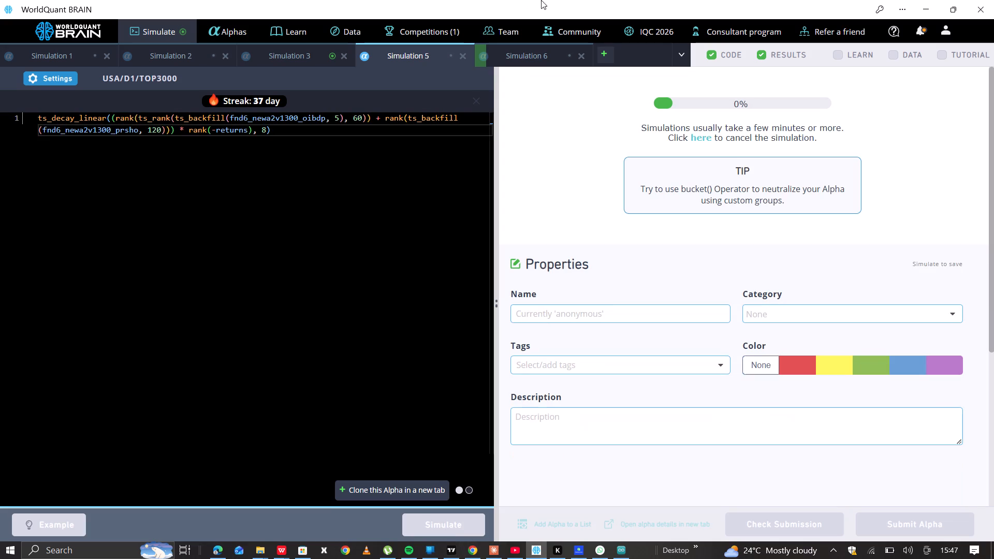
Show Simulation 3's test period and examine its IS-period summary and its failed and passed IS tests.
click(310, 52)
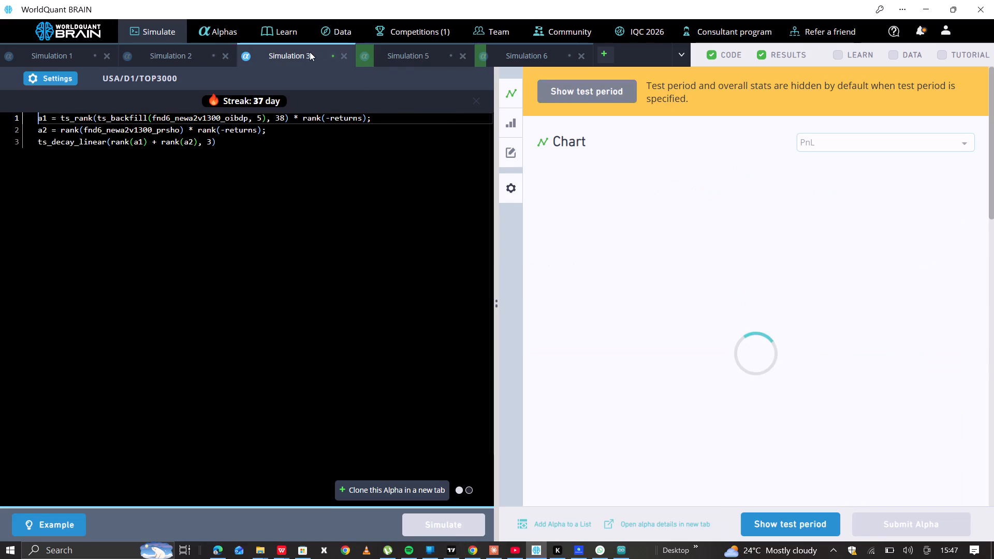
click(770, 522)
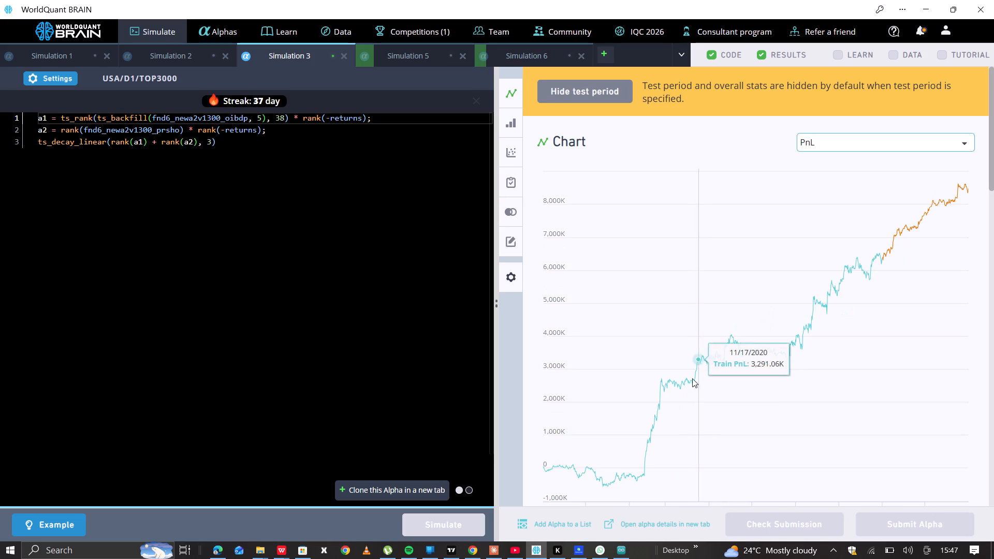
scroll(686, 365, down, 2)
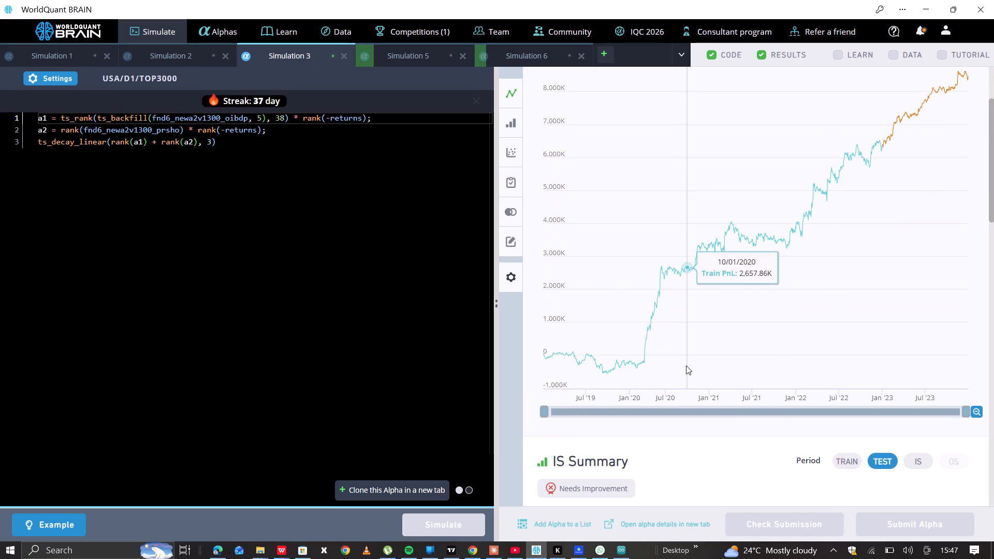
scroll(686, 365, down, 2)
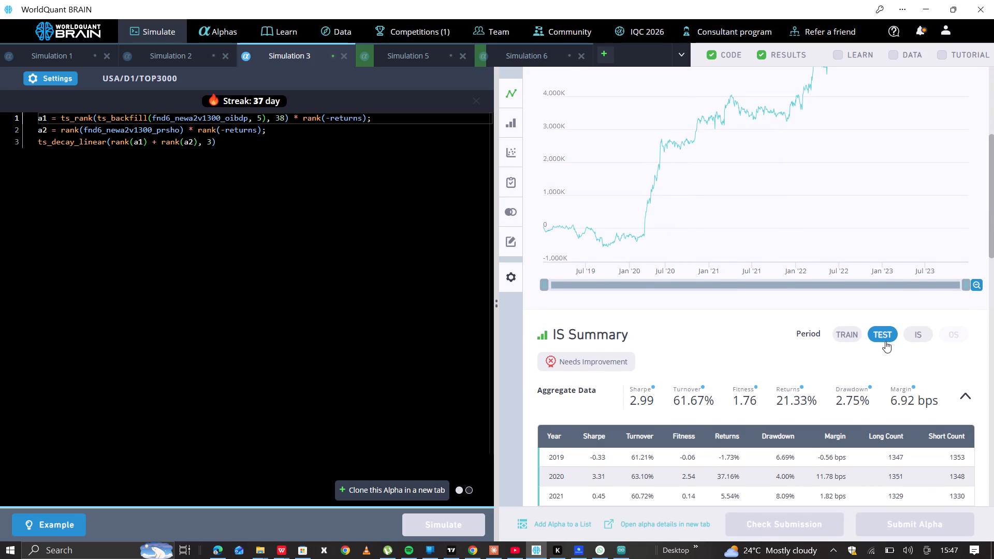
click(908, 333)
scroll(672, 359, down, 3)
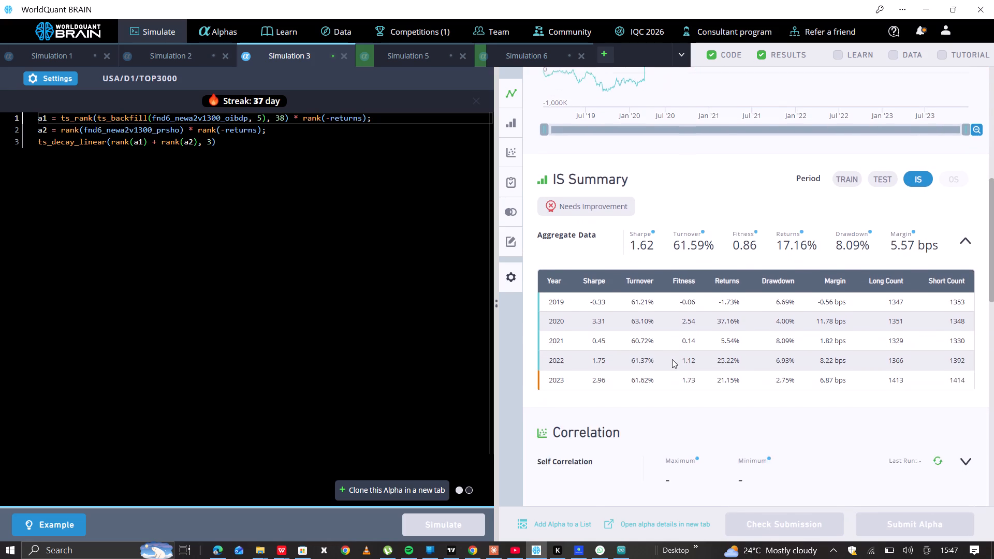
scroll(672, 359, down, 2)
click(580, 401)
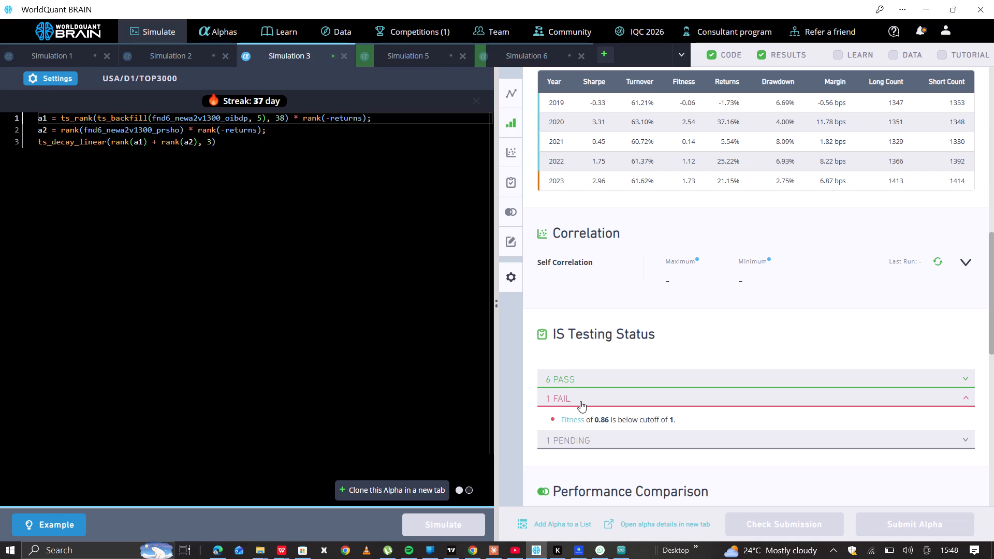
click(645, 205)
click(630, 372)
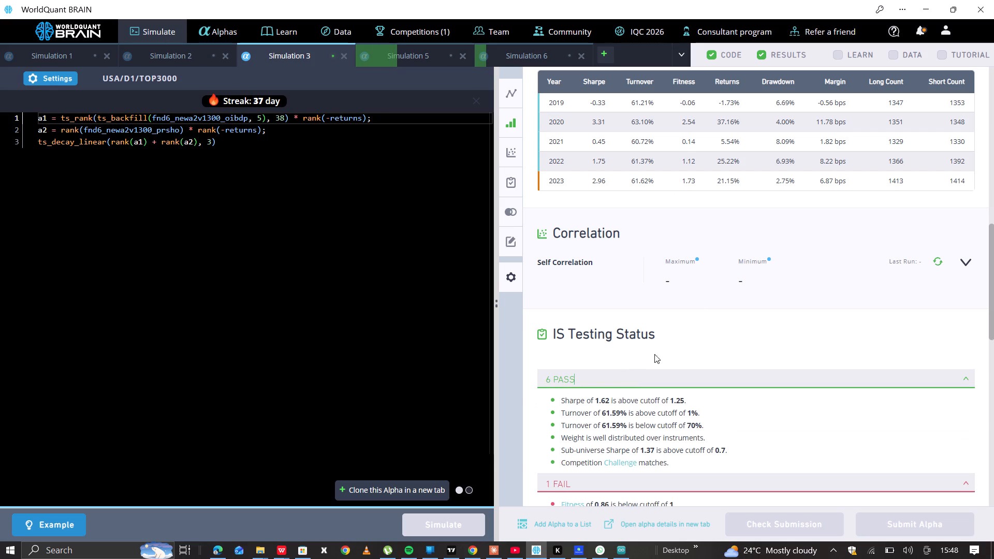
scroll(673, 317, up, 4)
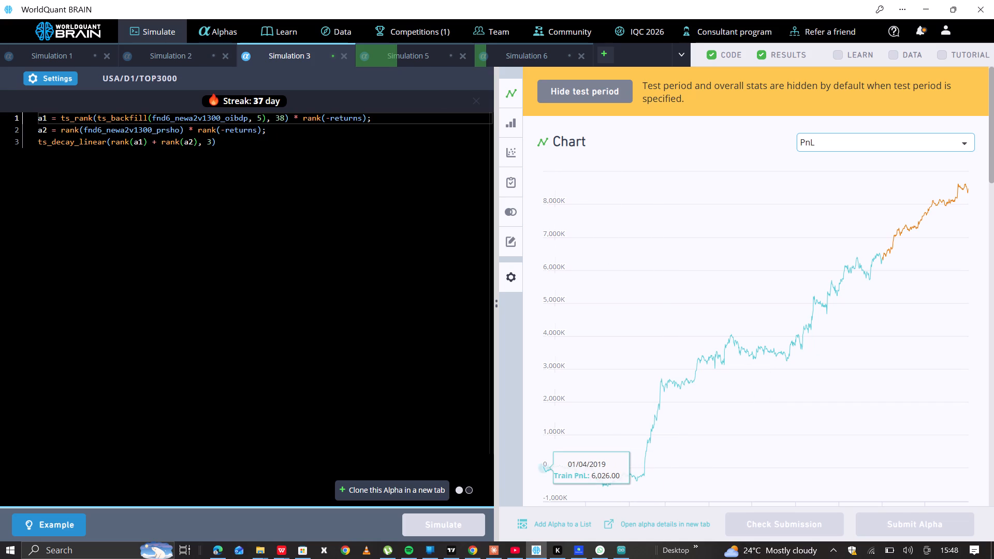
Set the decay to 5 in Simulation 3's settings, apply it, and simulate the alpha again.
click(63, 78)
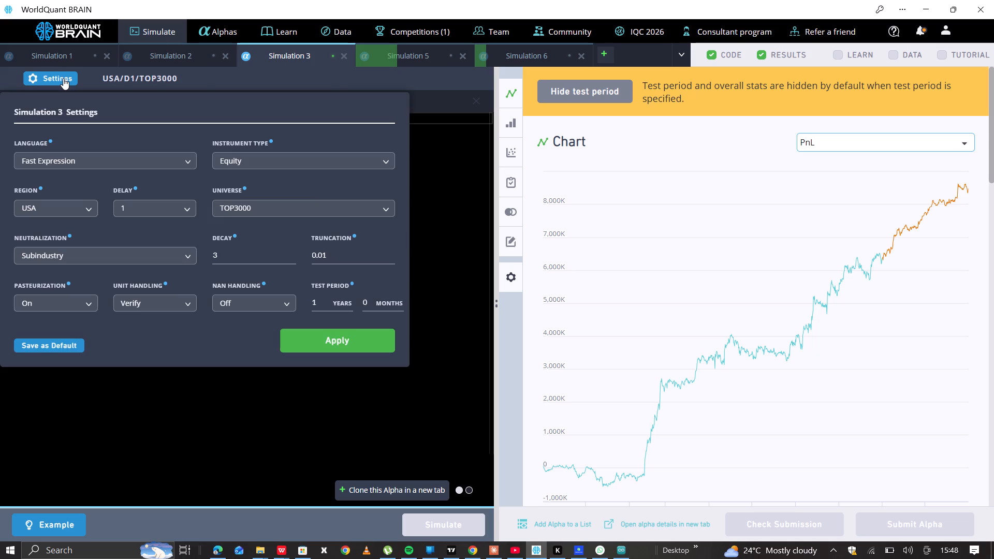
click(291, 253)
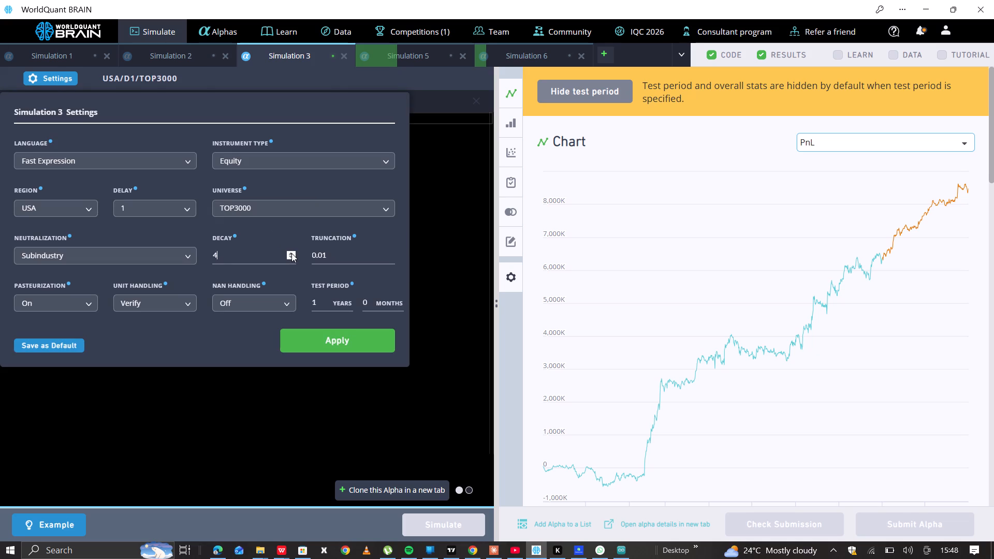
click(291, 253)
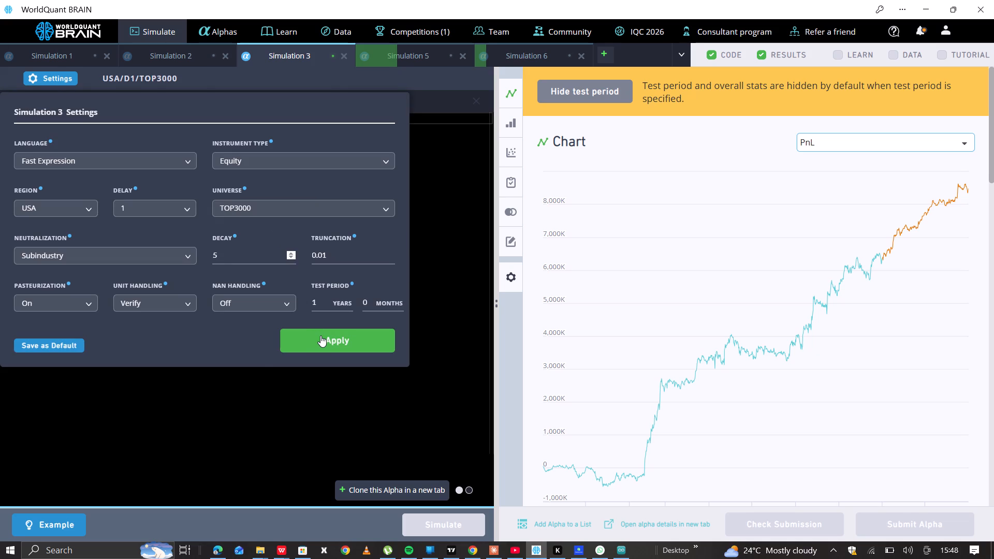
click(320, 335)
click(478, 519)
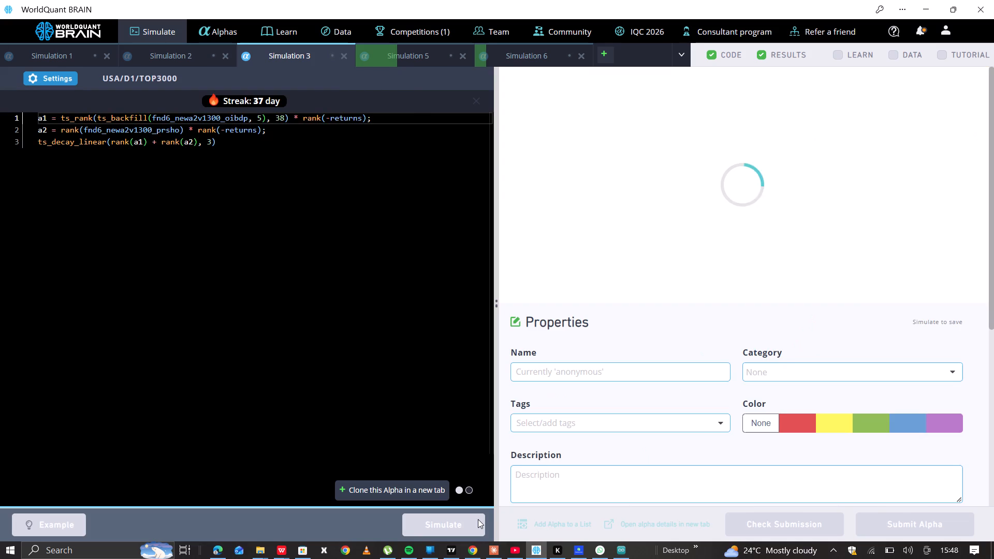
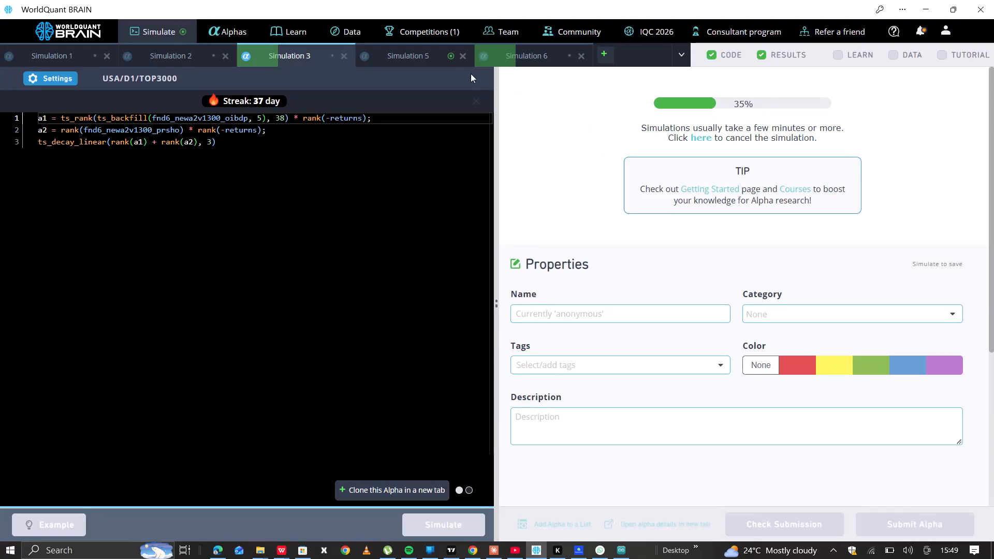
Show Simulation 5's test period and examine its summary and its failed IS tests.
click(441, 60)
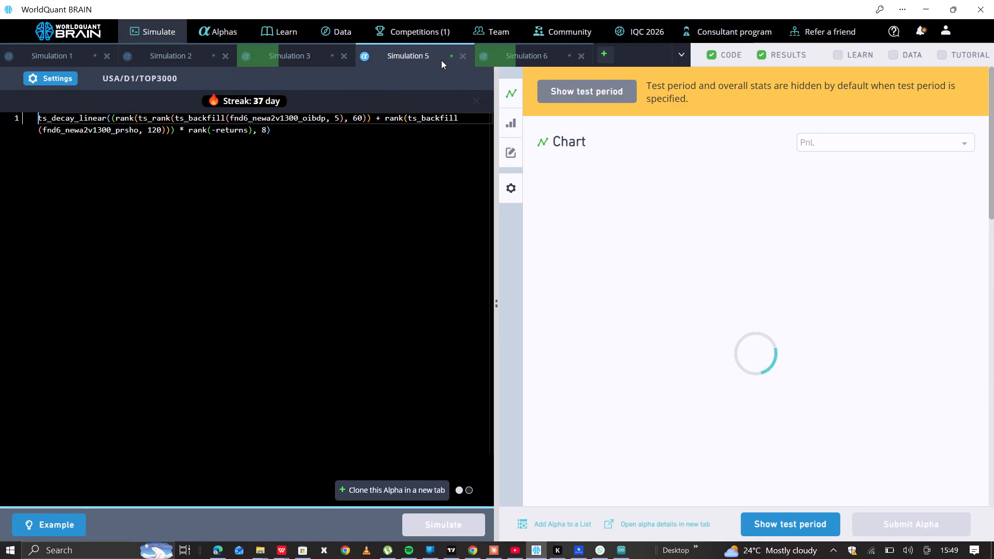
click(772, 528)
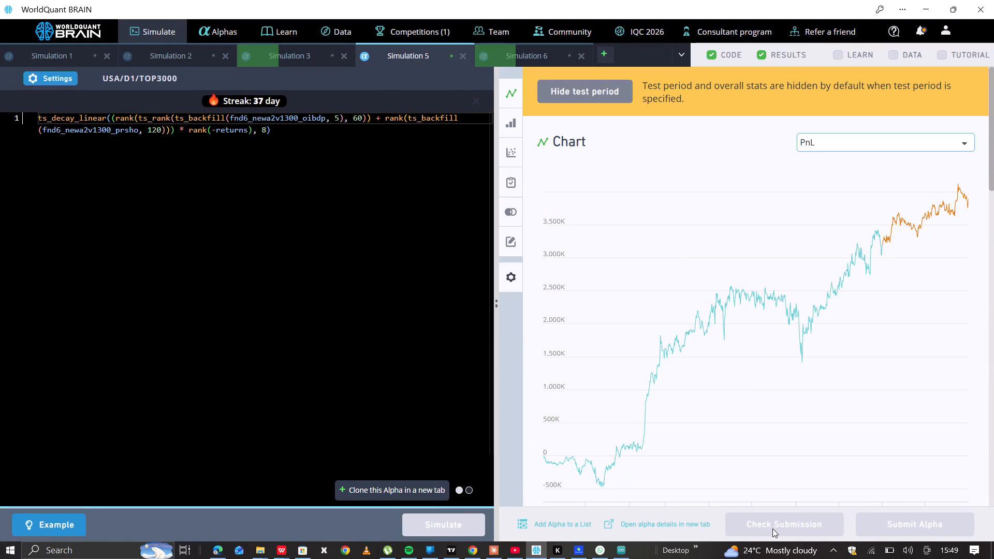
scroll(741, 372, down, 5)
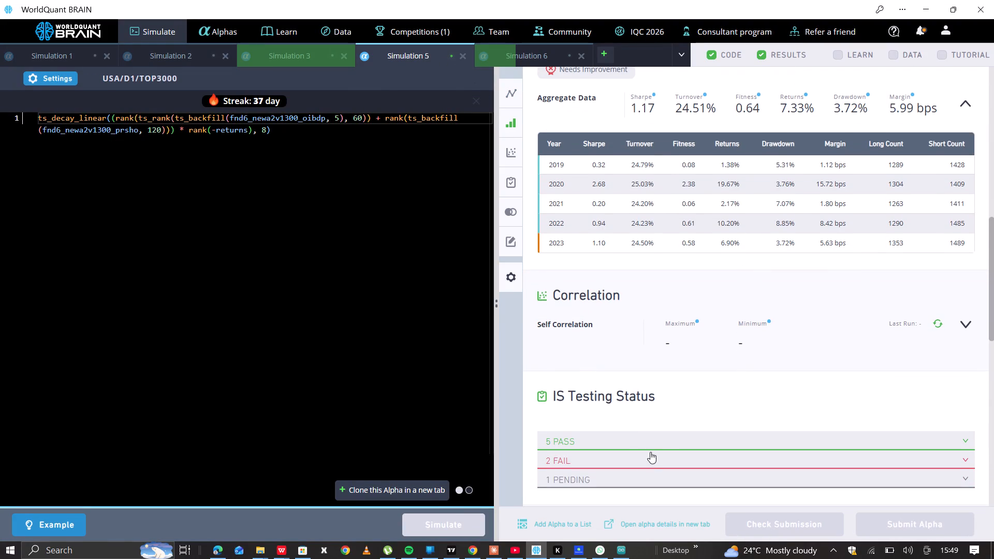
click(639, 453)
scroll(639, 453, down, 1)
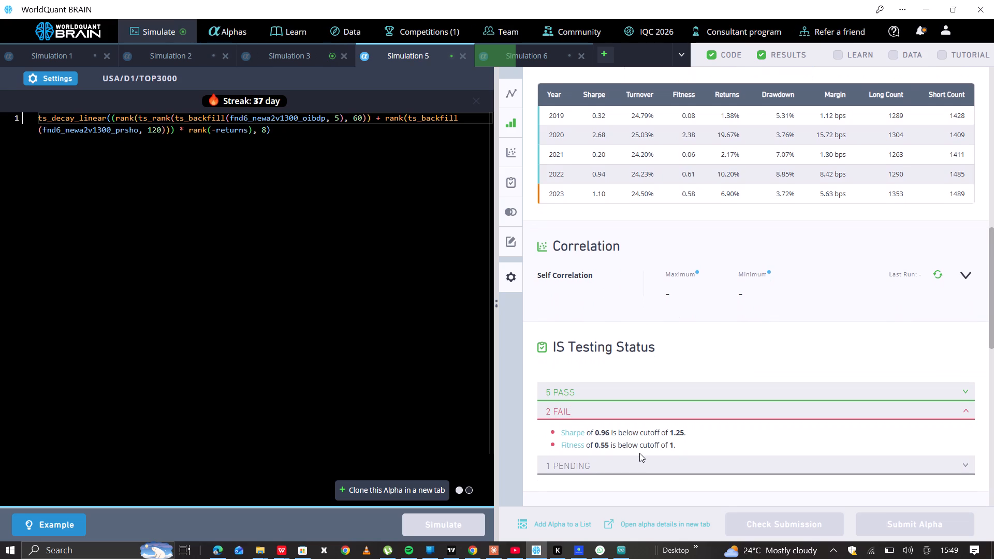
scroll(639, 453, down, 1)
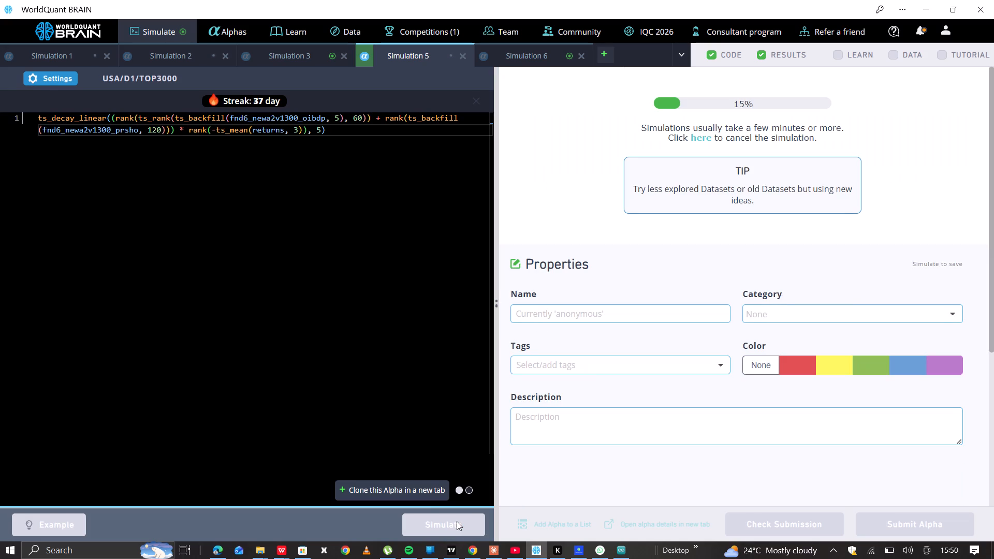
Extend Simulation 6's expression to rank(fnd6_ein)*rank(-returns) and simulate it.
click(538, 57)
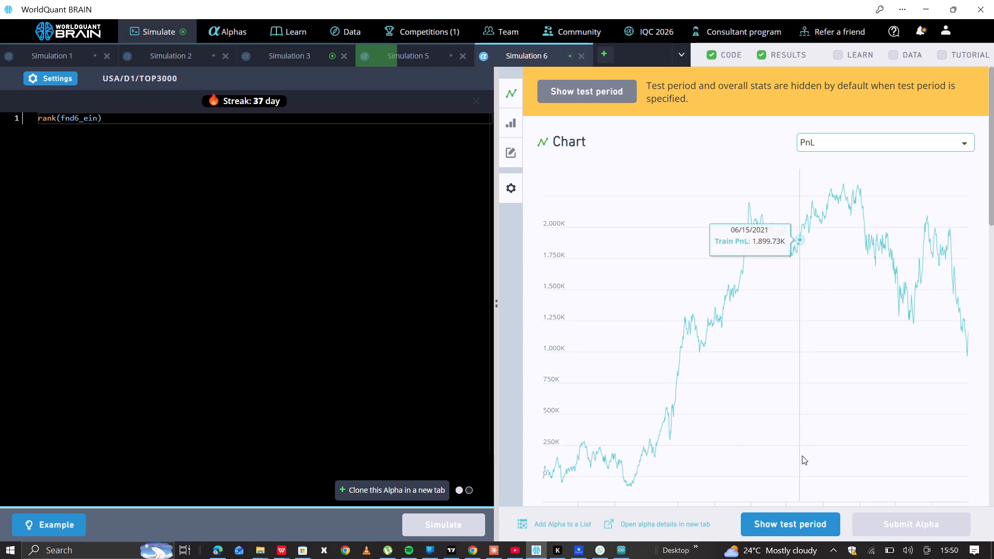
click(116, 118)
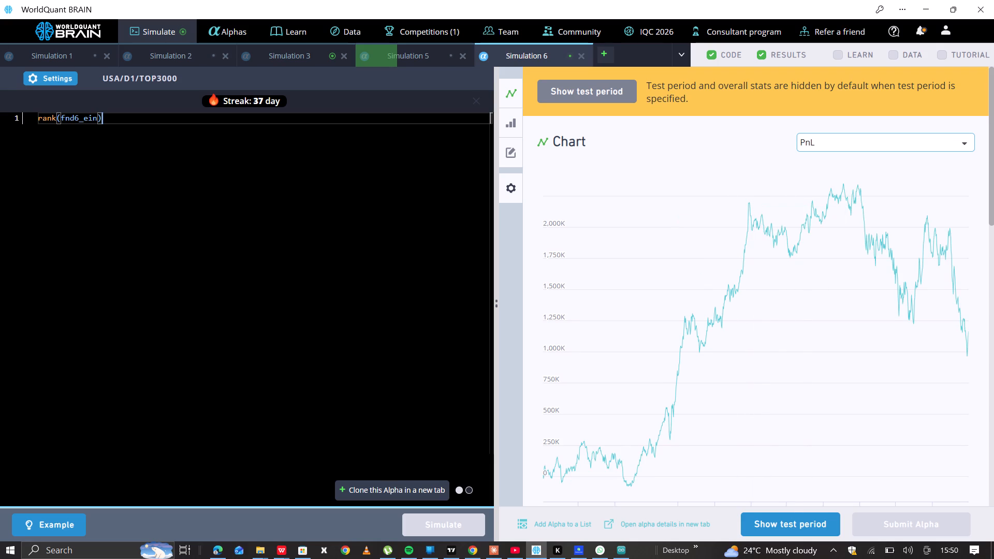
text(*rank)
key(shift+parenleft)
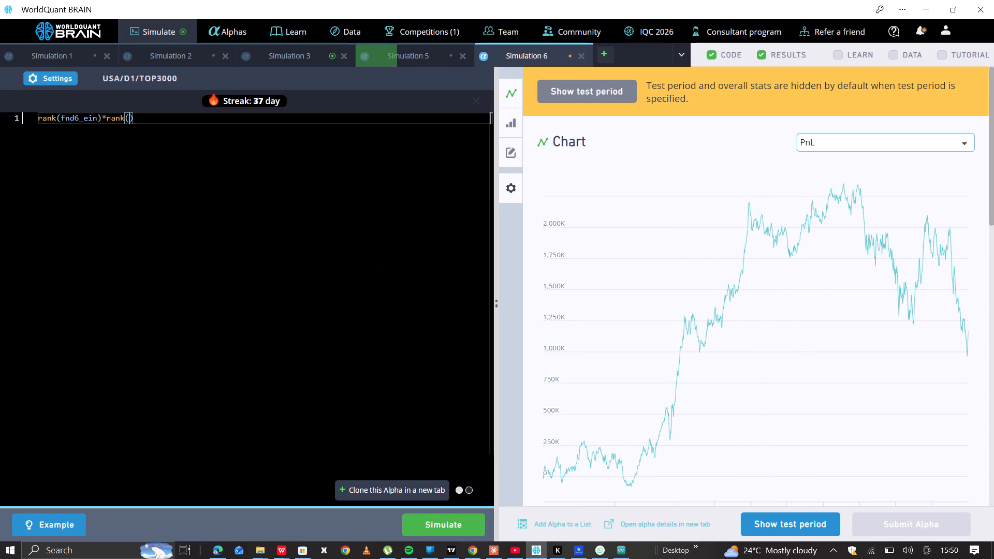
text(-returns)
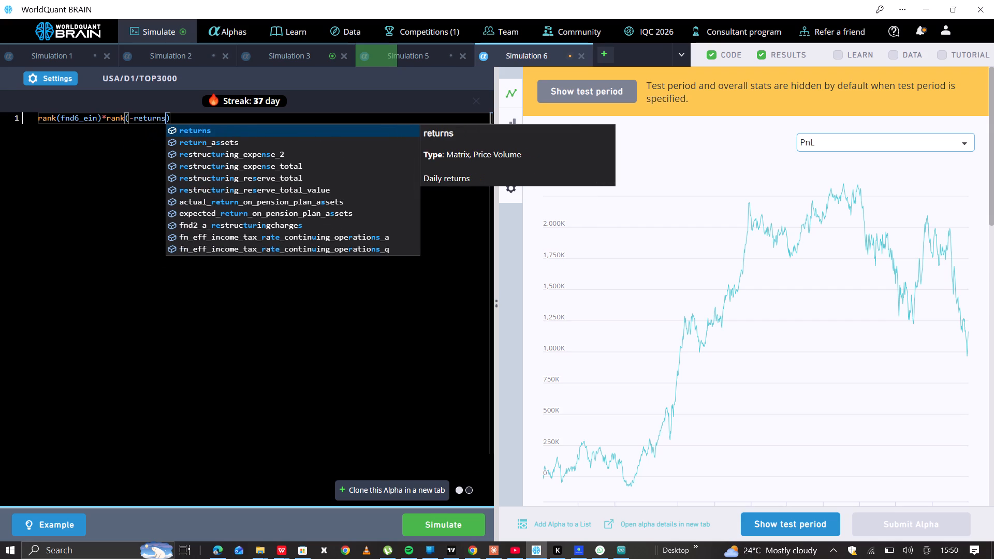
click(264, 133)
click(476, 513)
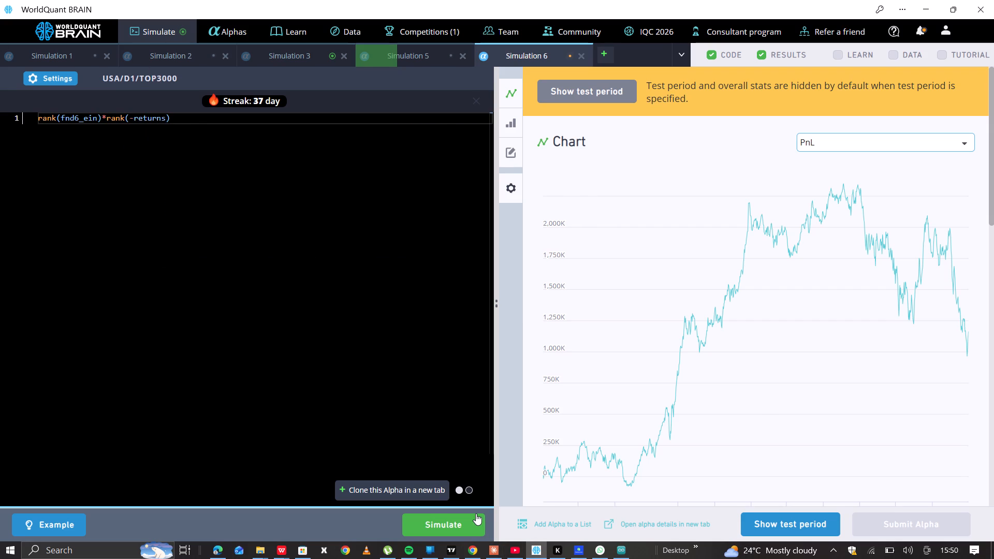
Show Simulation 3's test period and examine its IS-period summary and its failed IS tests.
click(287, 58)
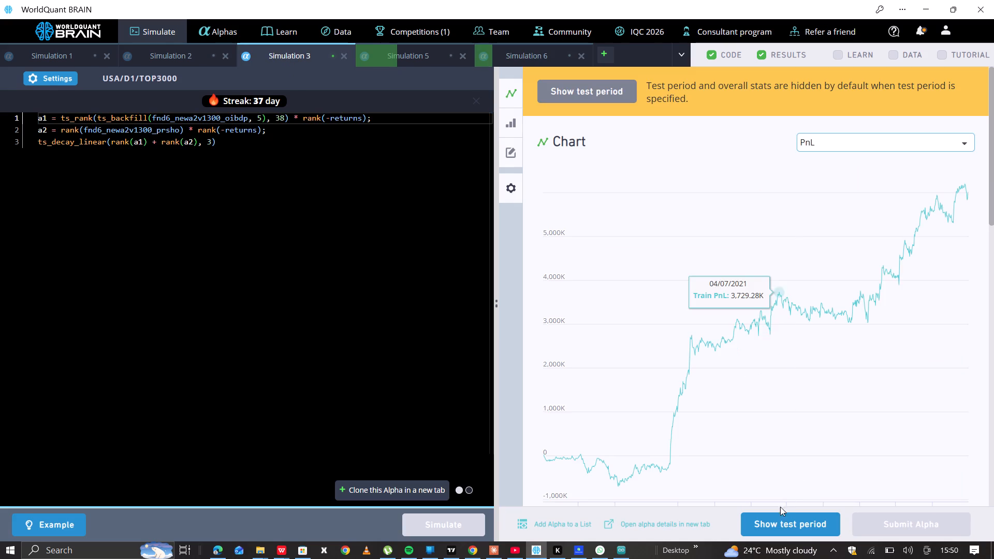
click(780, 517)
scroll(762, 388, down, 2)
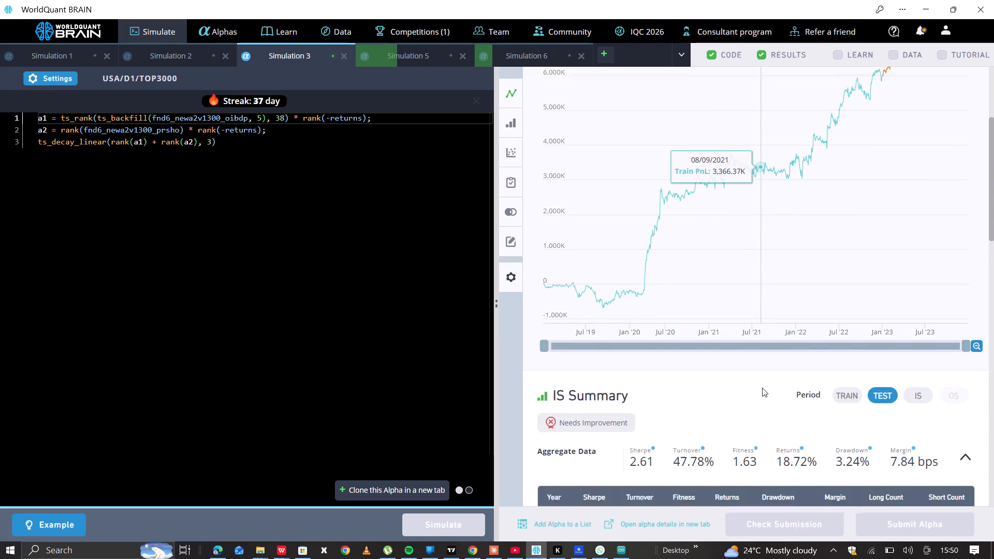
scroll(762, 388, down, 3)
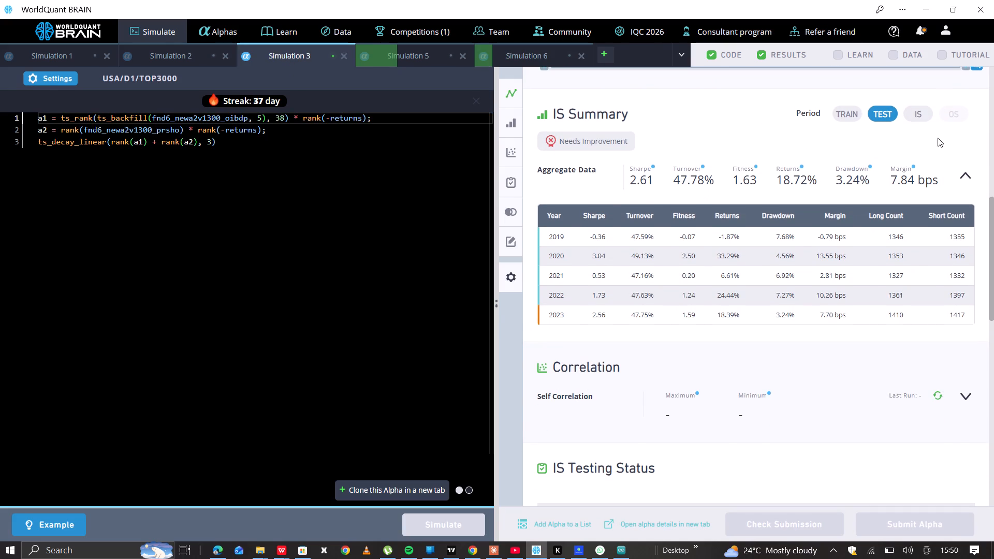
click(922, 116)
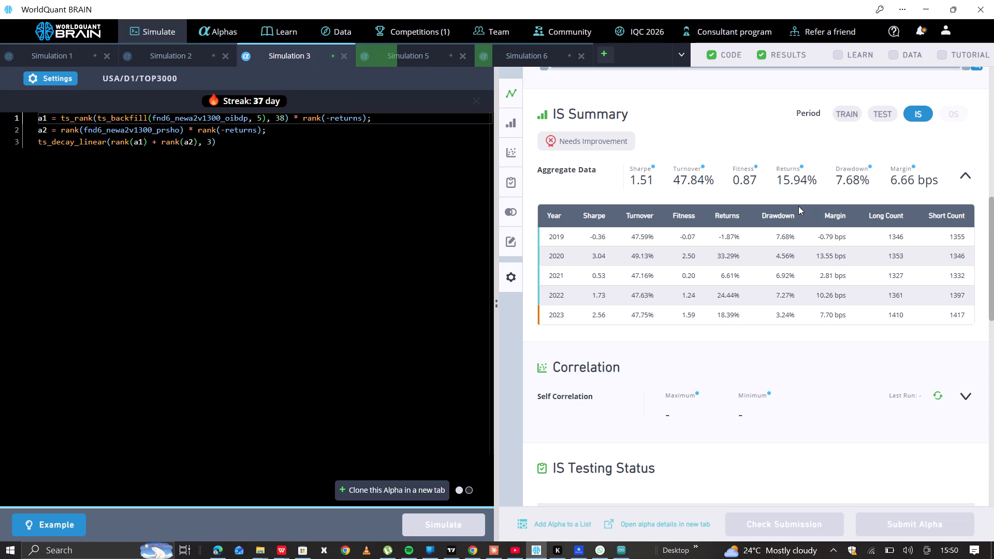
scroll(798, 206, down, 1)
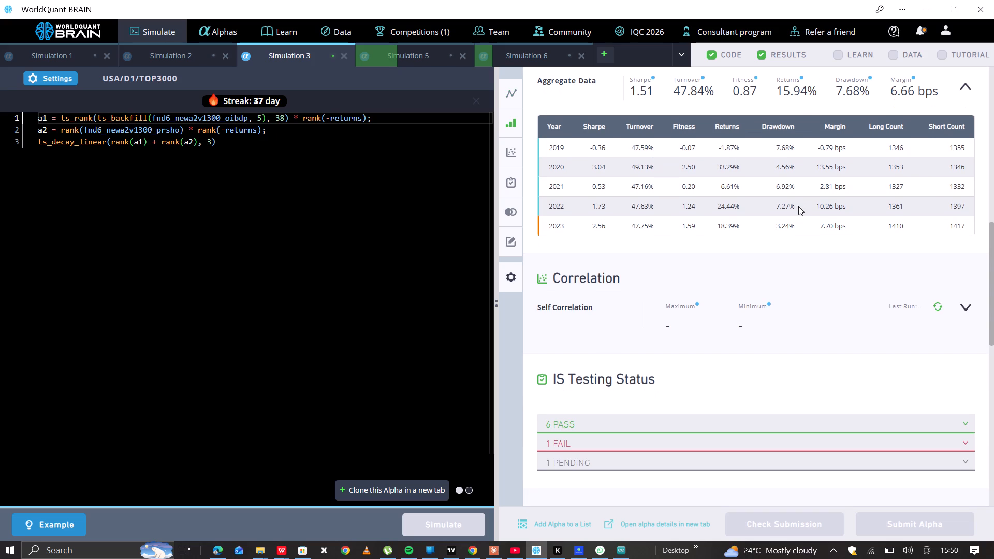
scroll(798, 206, down, 2)
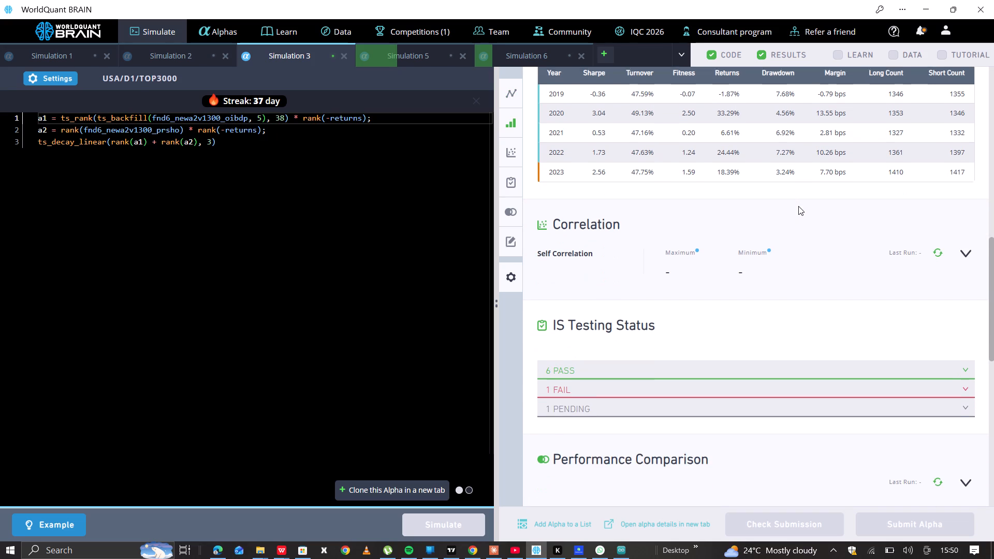
scroll(798, 206, down, 1)
click(670, 359)
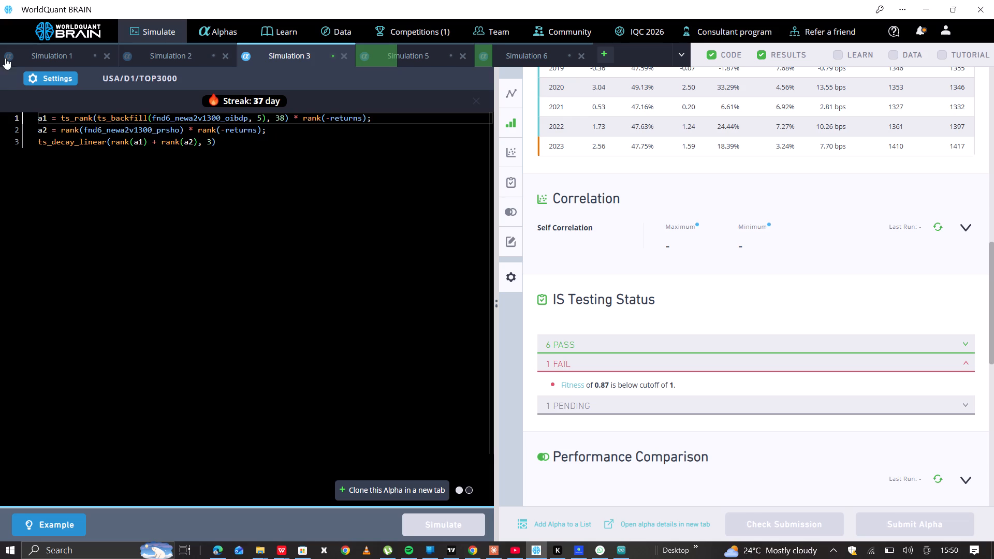
Set the decay to 6 in Simulation 3's settings, apply it, and simulate the alpha again.
click(45, 77)
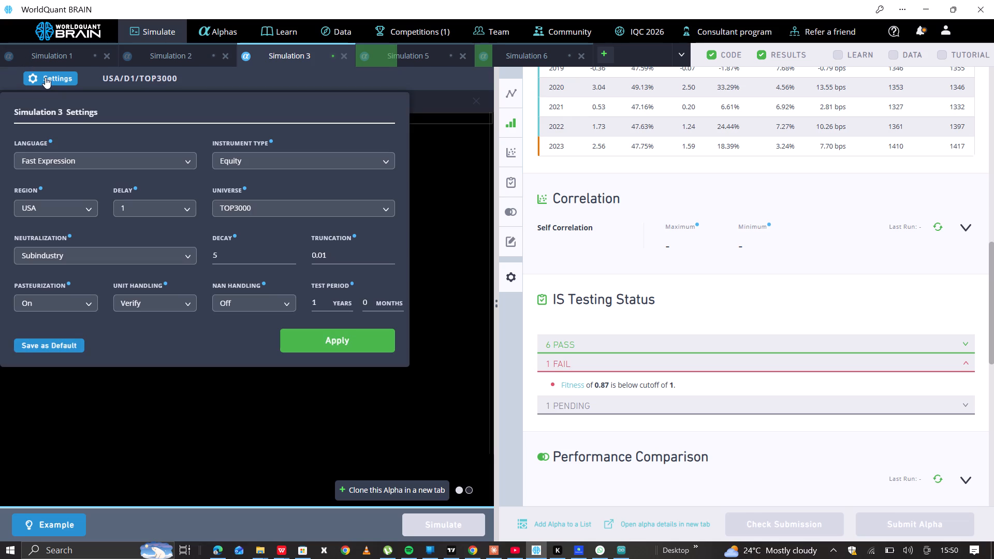
click(290, 253)
click(345, 331)
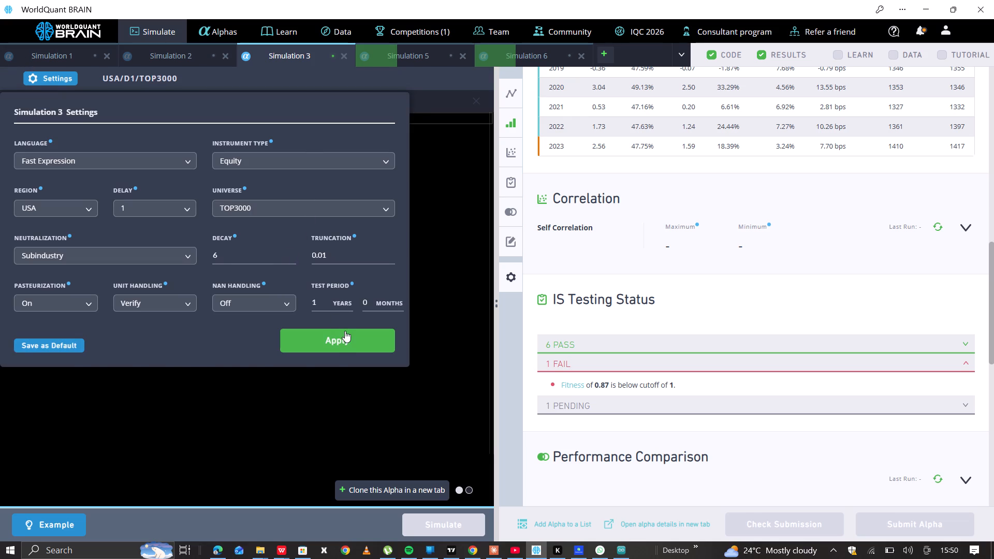
click(453, 521)
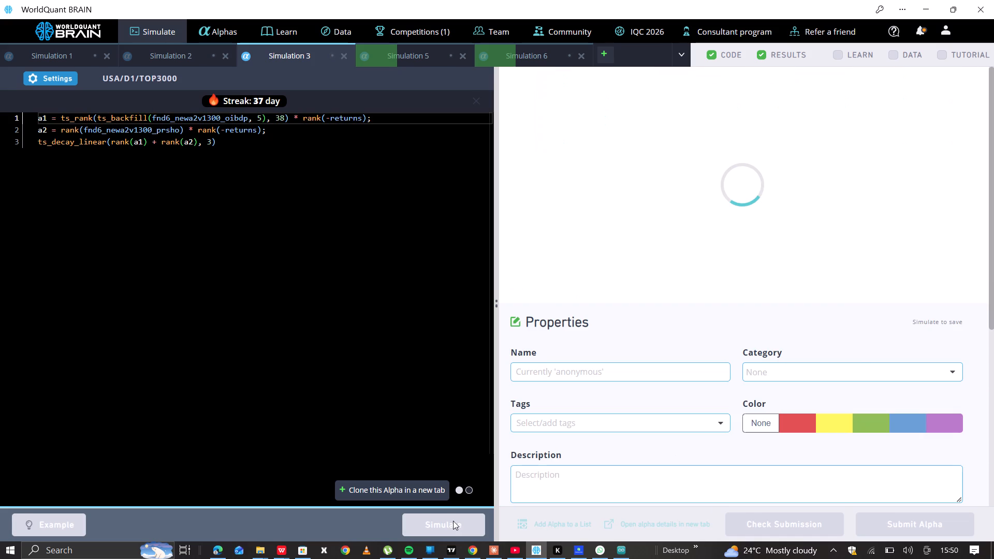
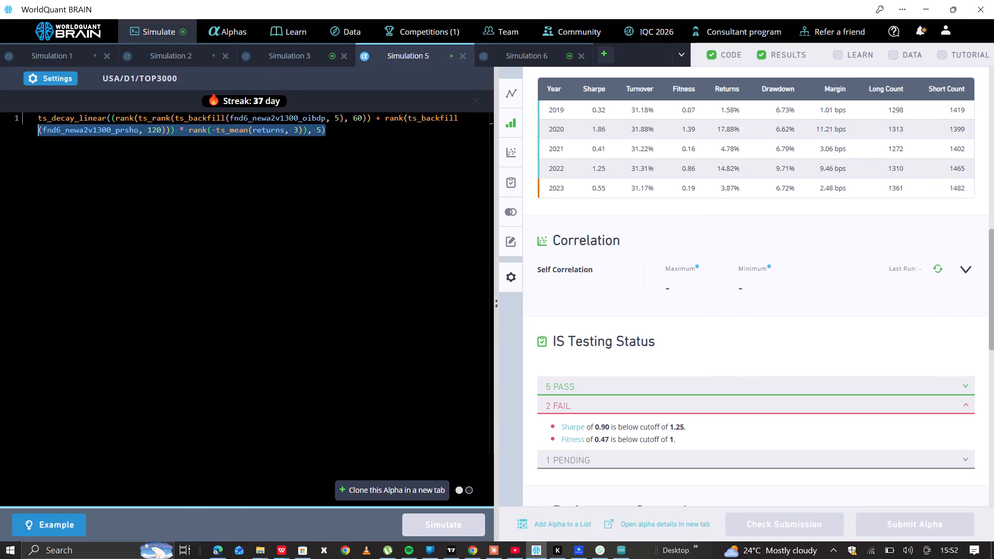
drag(40, 124, 40, 118)
key(ctrl+v)
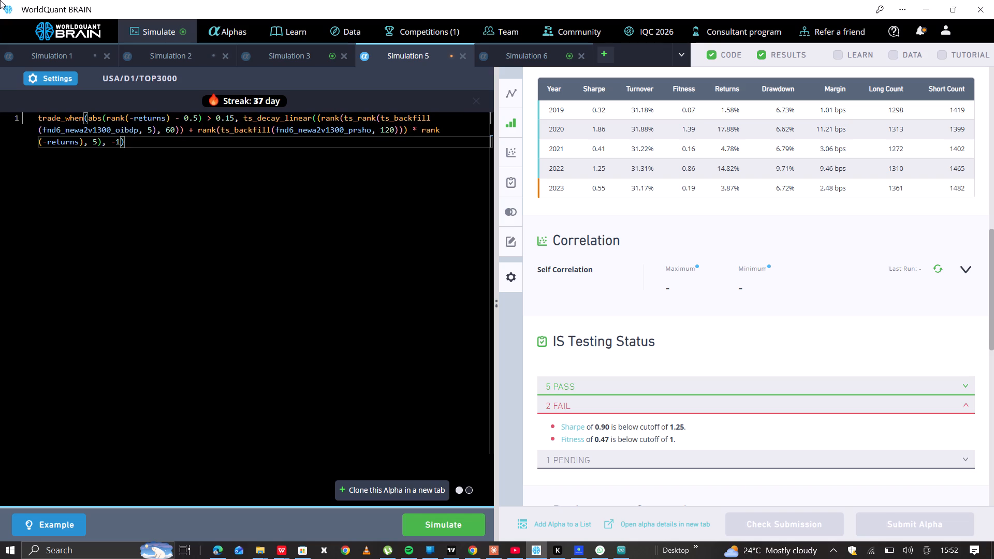
click(68, 70)
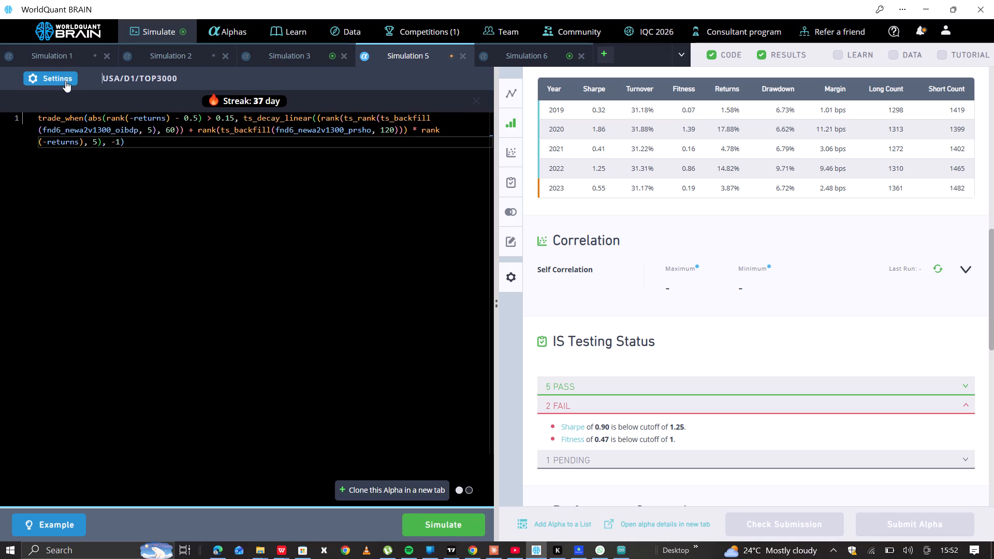
click(65, 81)
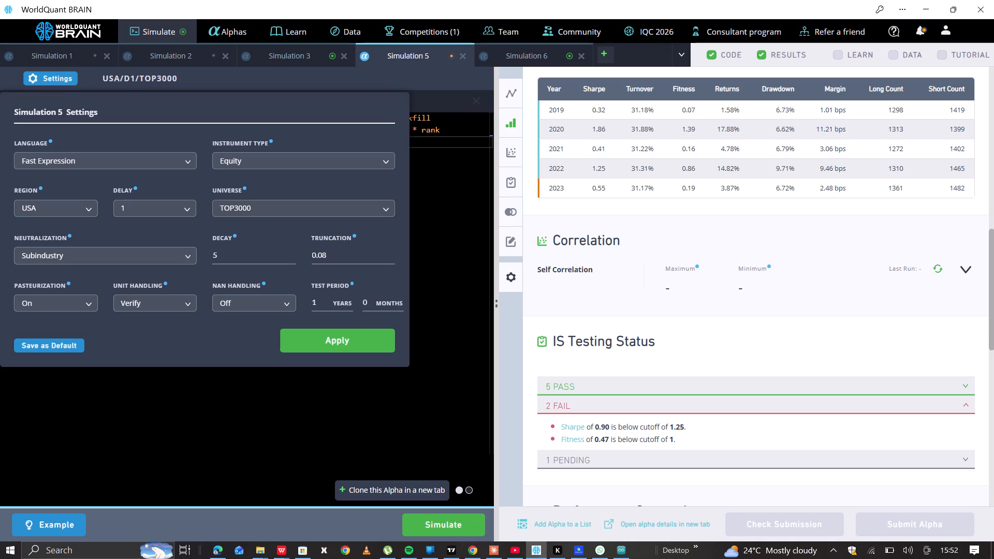
click(349, 338)
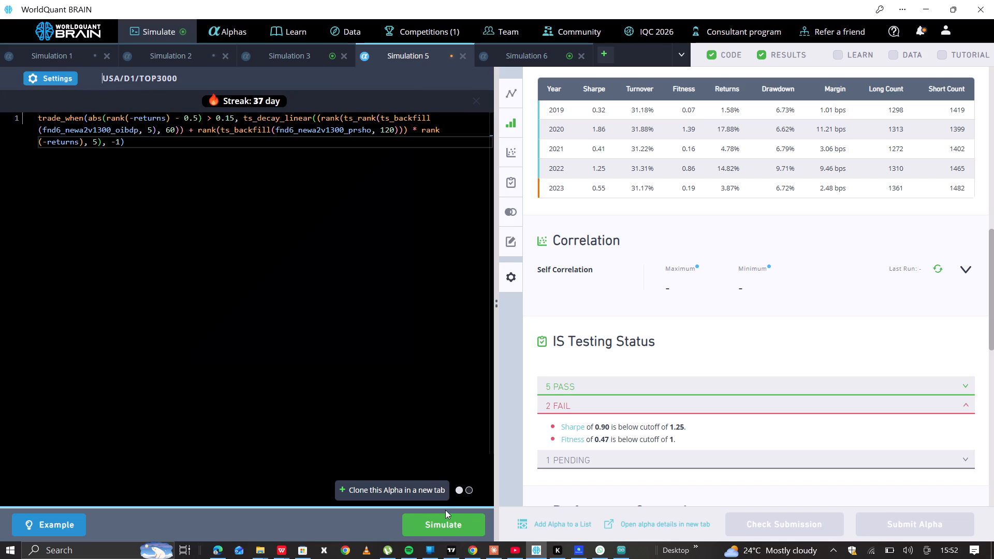
click(449, 521)
Show Simulation 6's test period and examine its yearly summary.
click(519, 58)
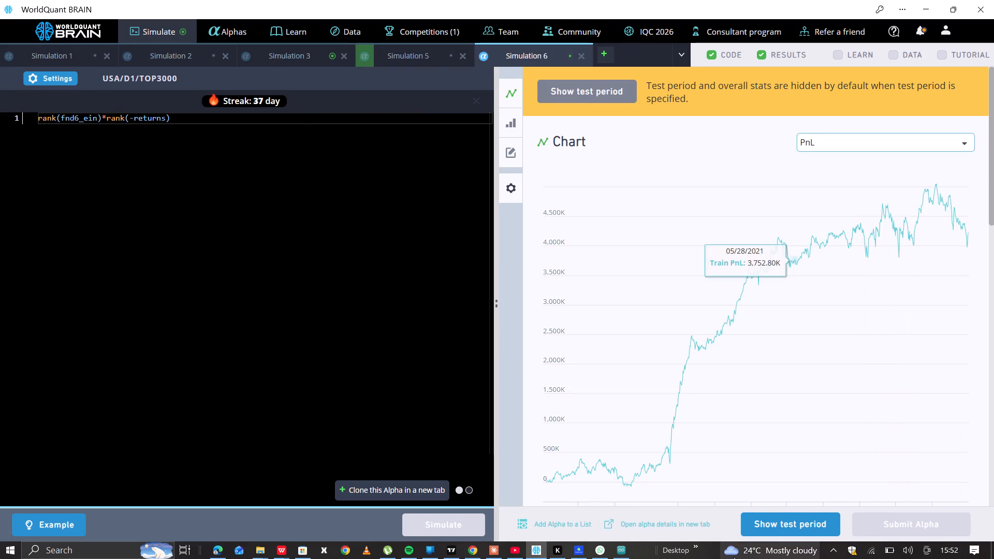
click(784, 524)
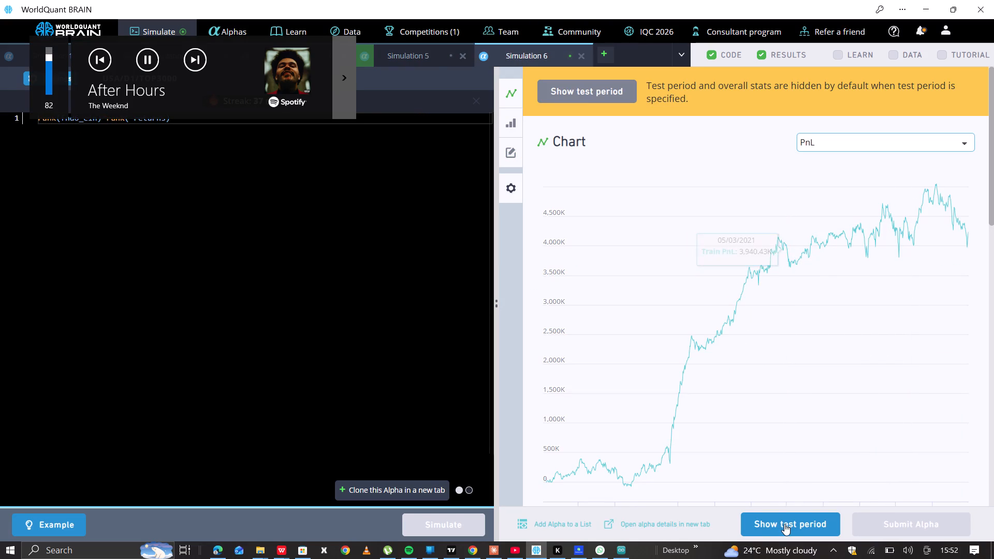
scroll(821, 407, down, 5)
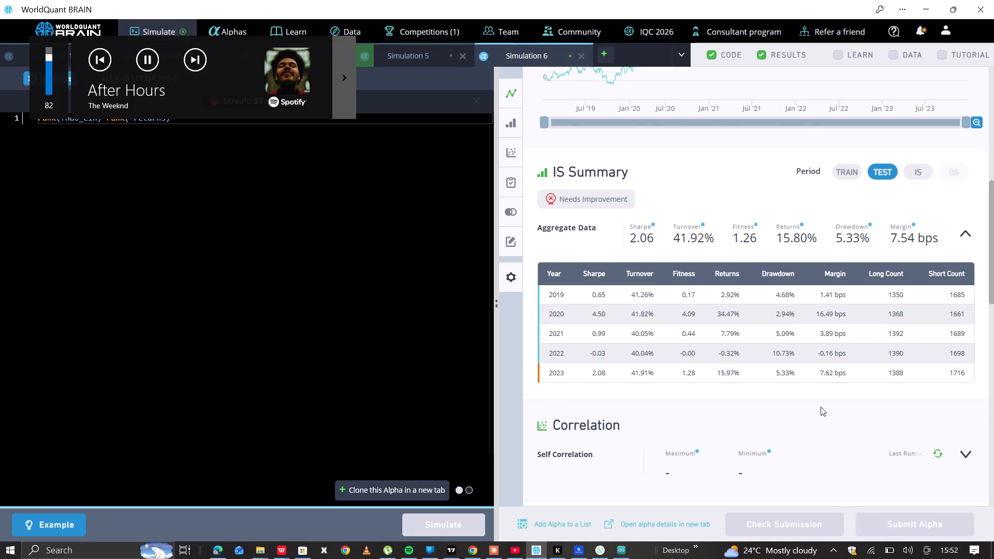
Raise the computer's sound volume to 100.
drag(50, 54, 50, 49)
drag(50, 49, 52, 44)
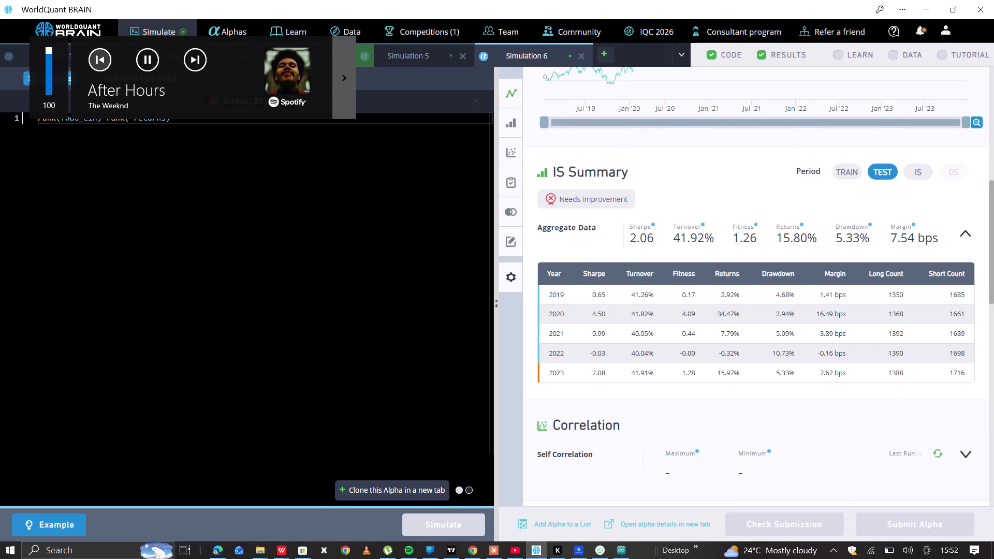
Examine Simulation 6's IS-period summary and its failed IS tests.
click(917, 176)
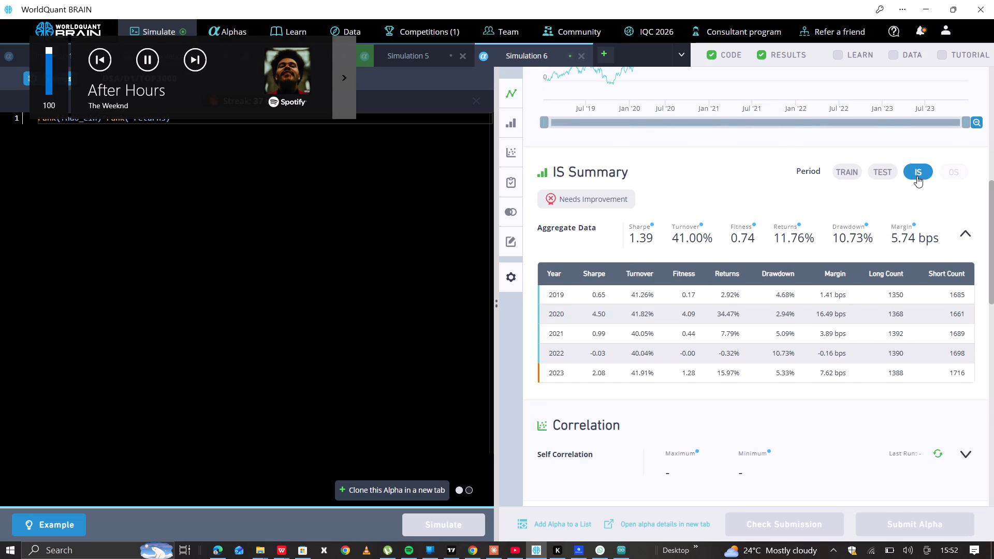
scroll(747, 269, down, 2)
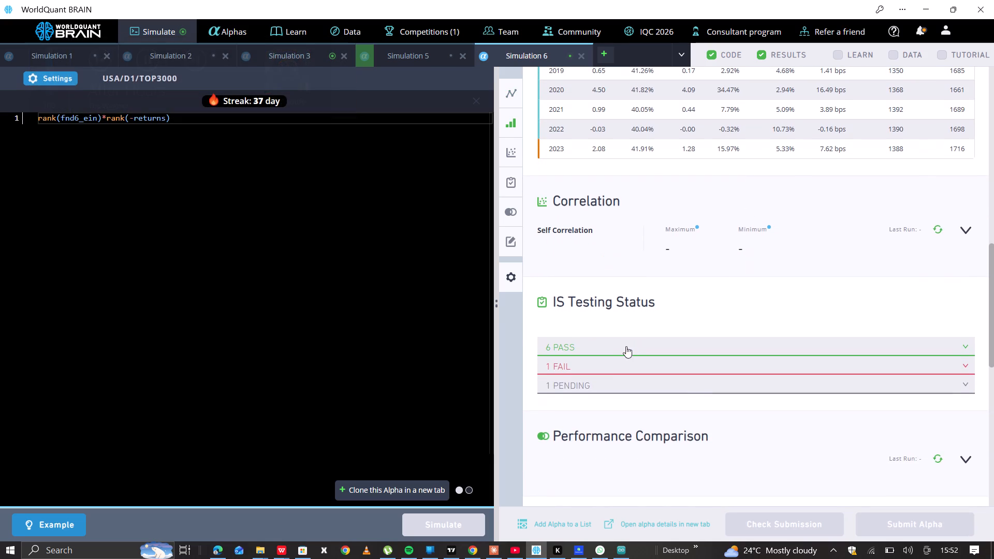
click(616, 361)
click(316, 261)
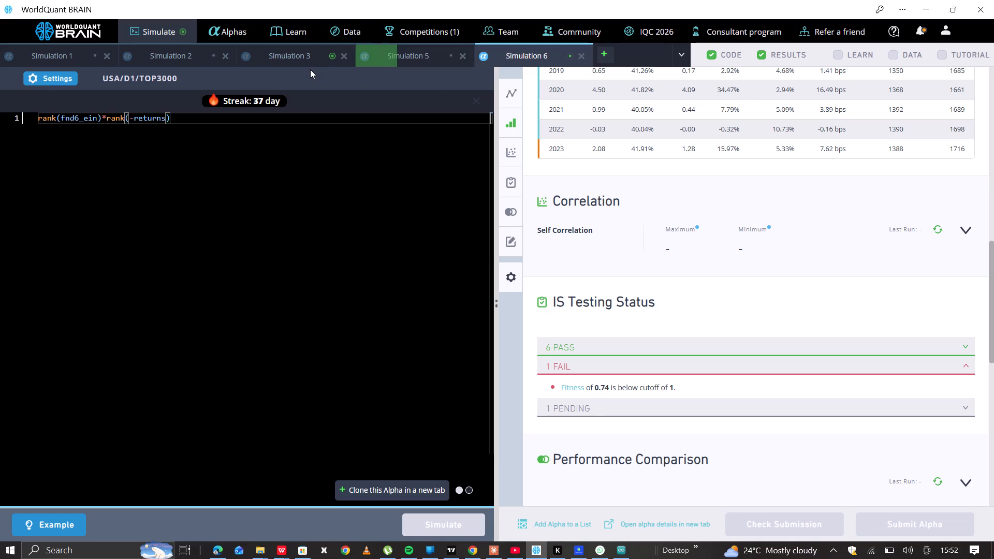
Show Simulation 3's test period and examine its failed IS tests.
click(304, 51)
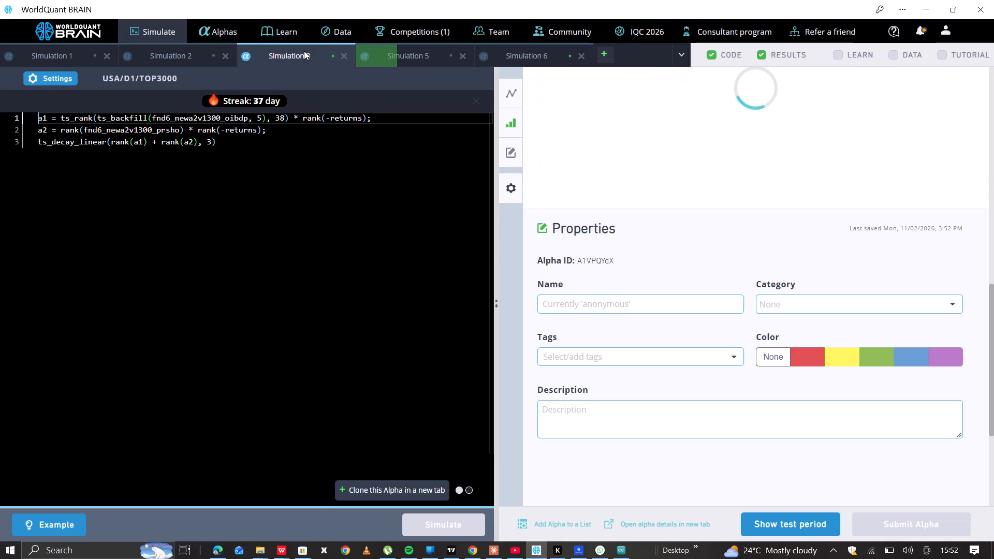
click(766, 524)
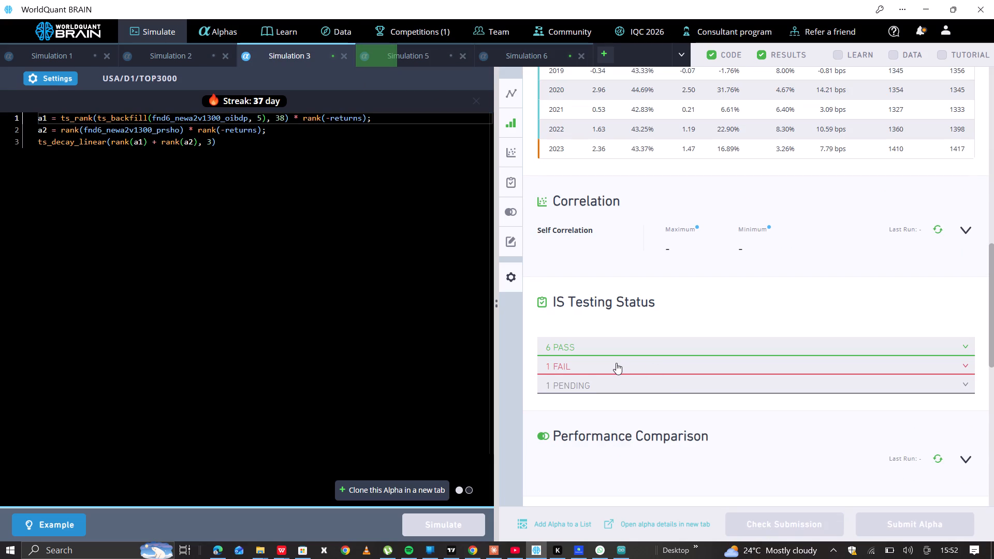
click(616, 363)
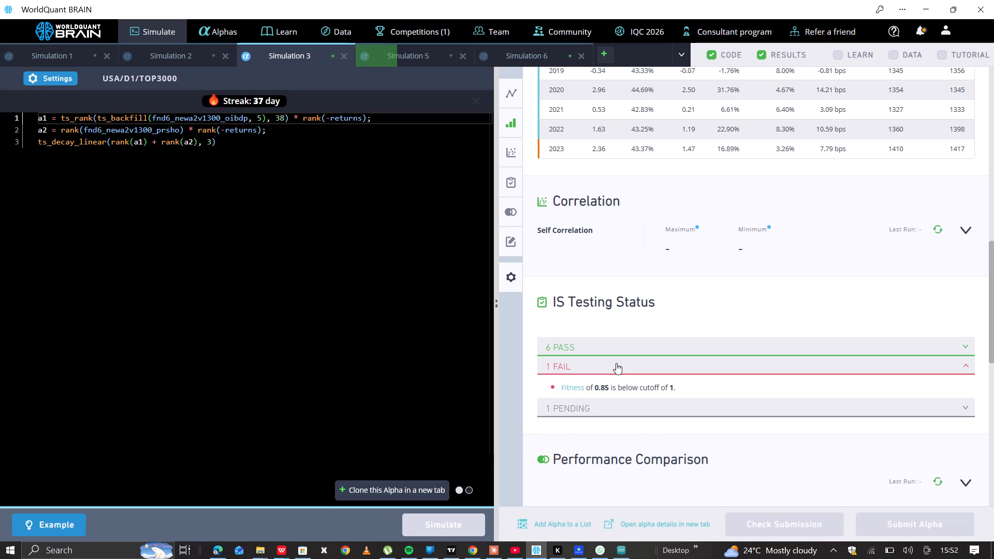
Set Simulation 3's decay to 5 and truncation to 0.06, apply the settings, and simulate the alpha again.
click(52, 79)
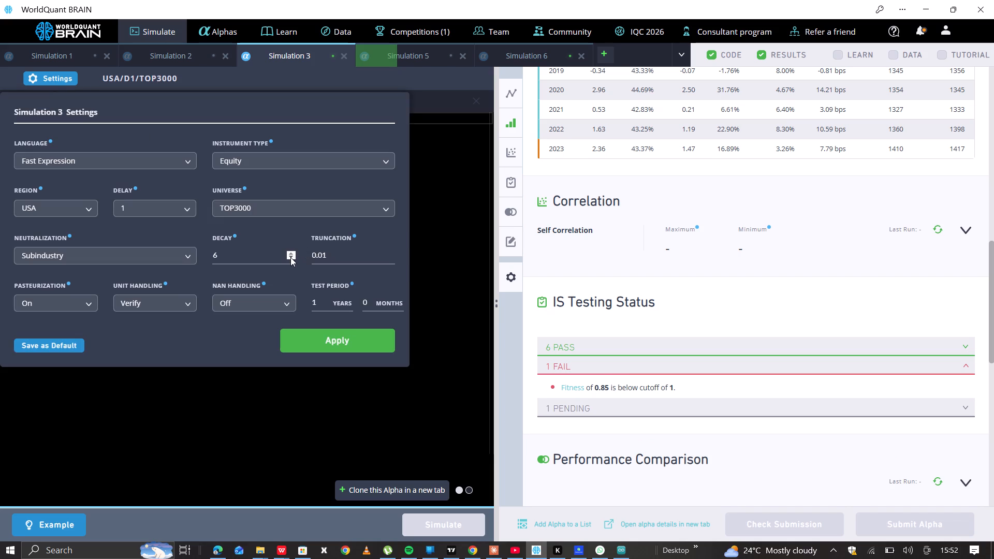
click(290, 257)
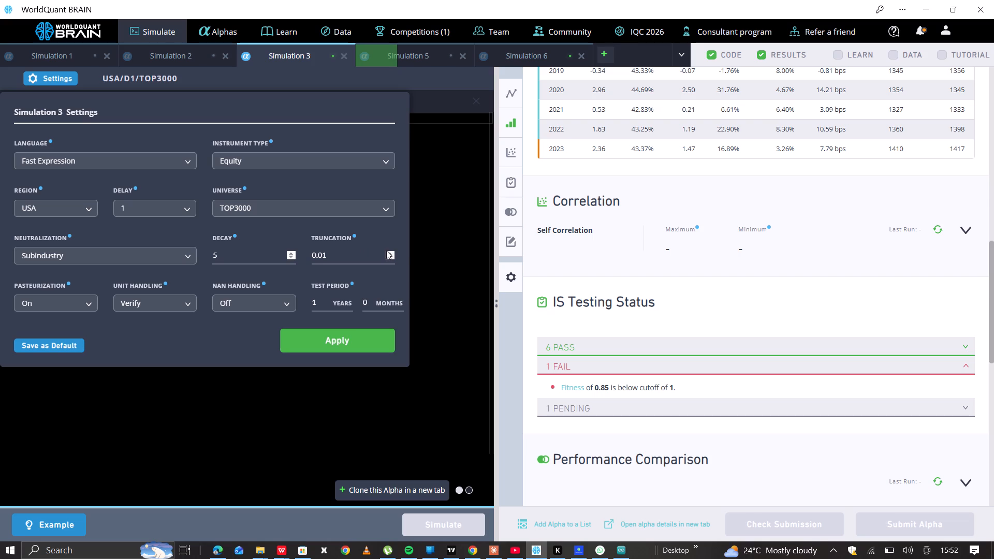
triple_click(388, 253)
click(388, 253)
click(388, 253)
click(314, 342)
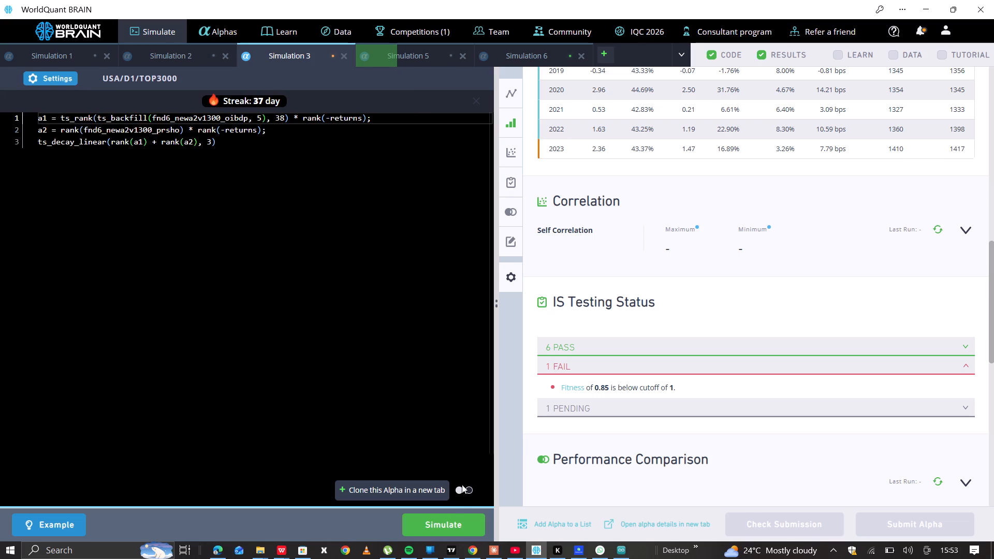
click(457, 518)
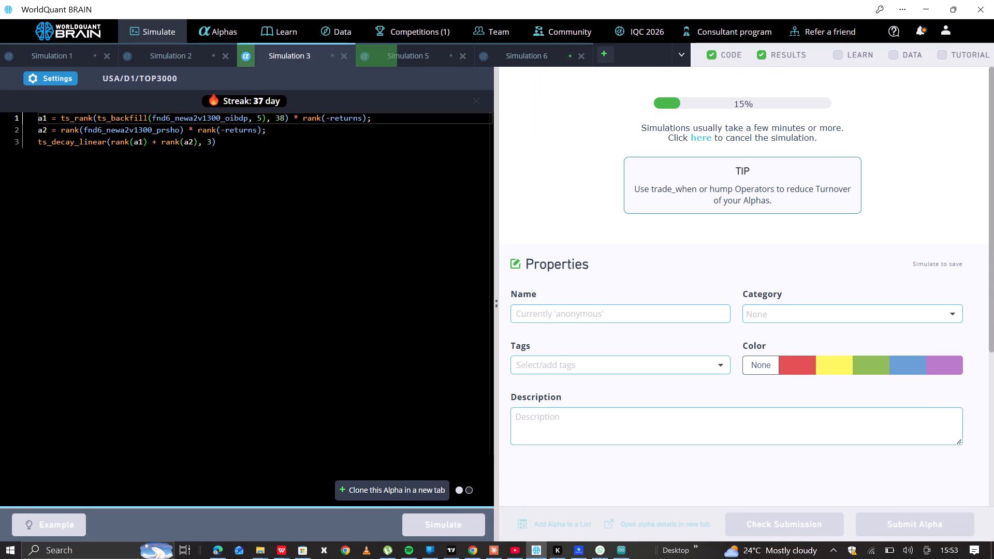
Close Simulation 2.
click(174, 57)
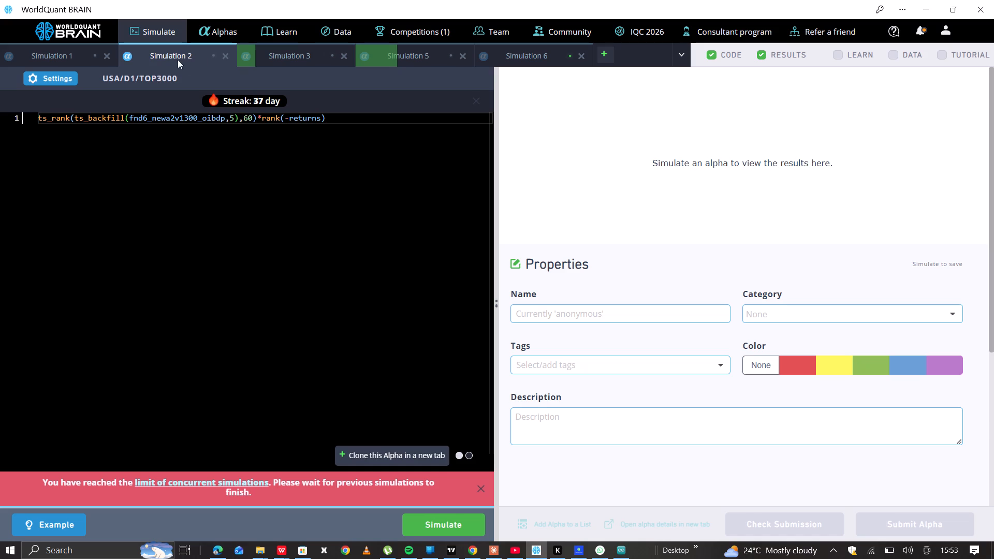
click(223, 51)
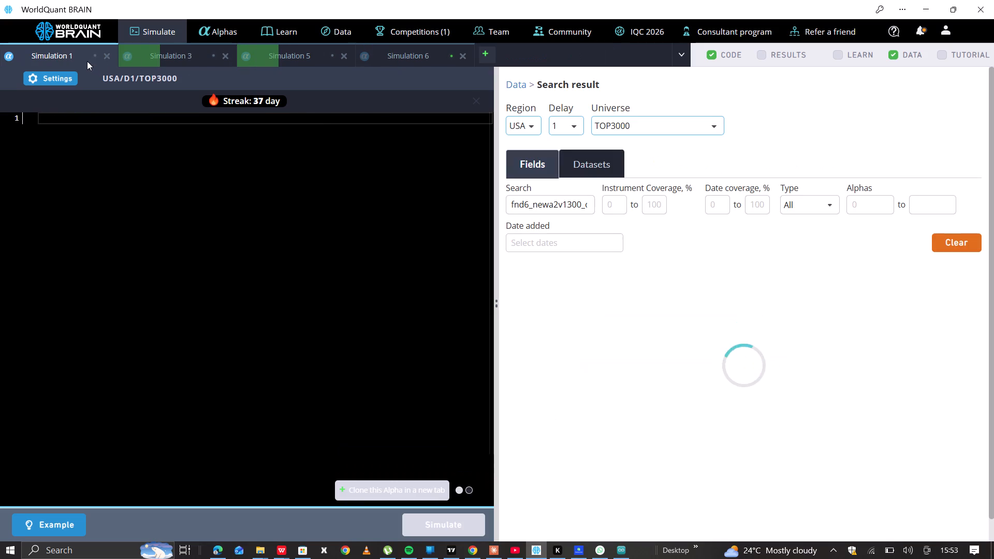
Copy the field name fnd6_newa2v1300_oibdp from Simulation 1's data search results into a new simulation and simulate it.
scroll(693, 326, down, 1)
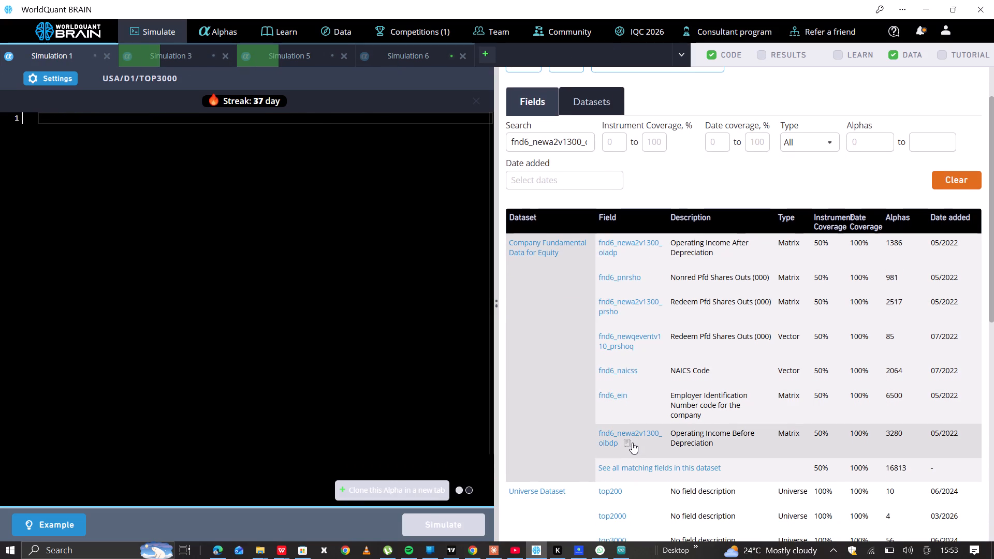
click(632, 443)
click(482, 58)
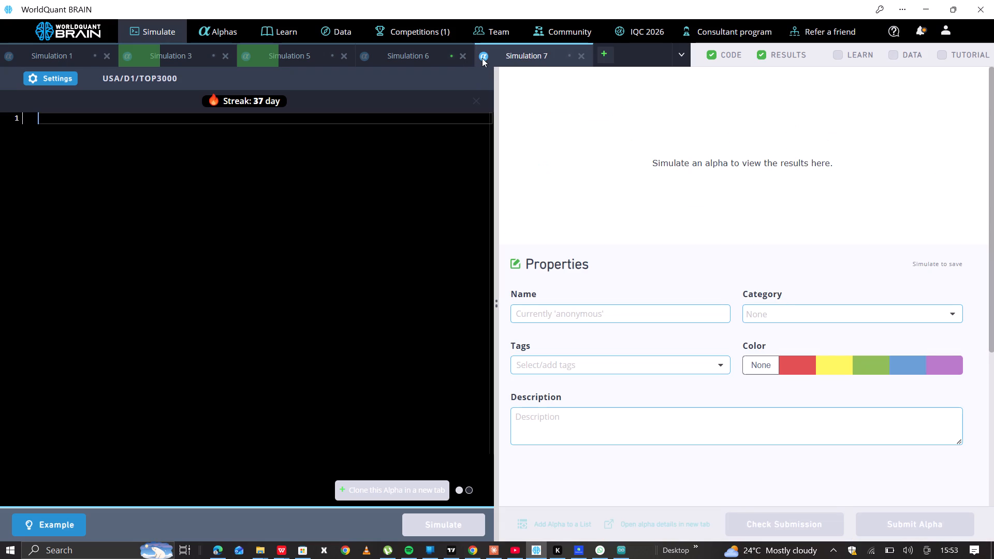
key(ctrl+v)
click(475, 520)
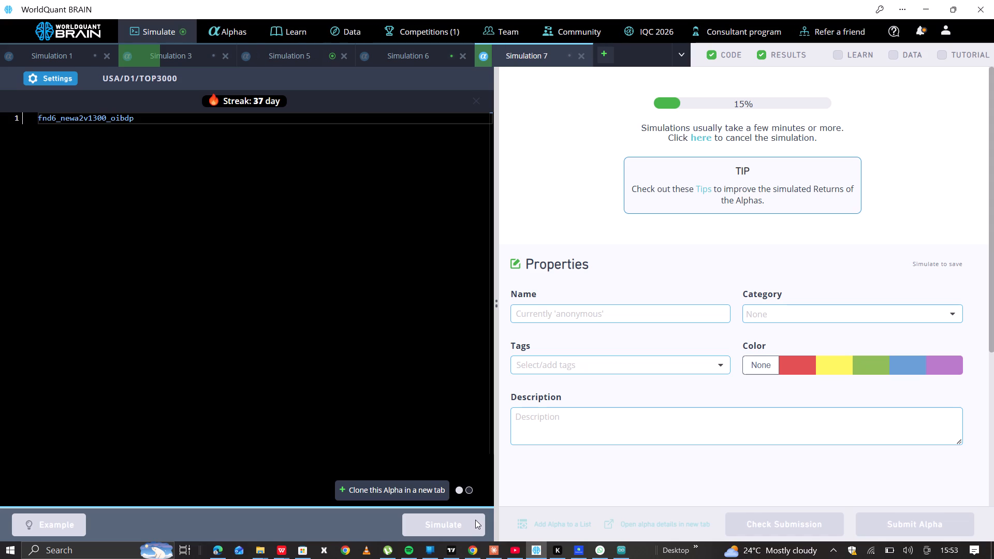
Show Simulation 5's test period and examine its IS summary and failed IS tests.
click(310, 59)
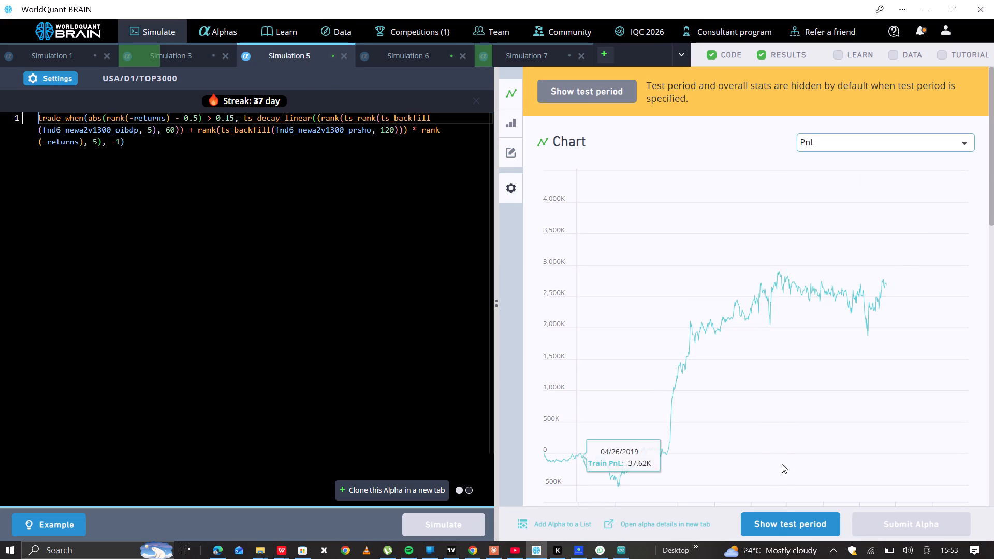
click(775, 520)
scroll(723, 355, down, 4)
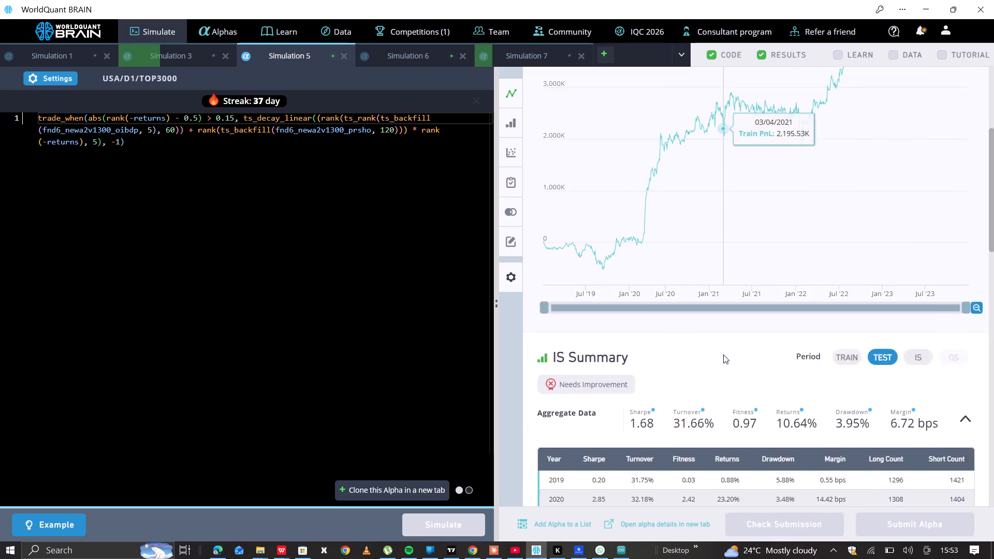
scroll(723, 355, down, 2)
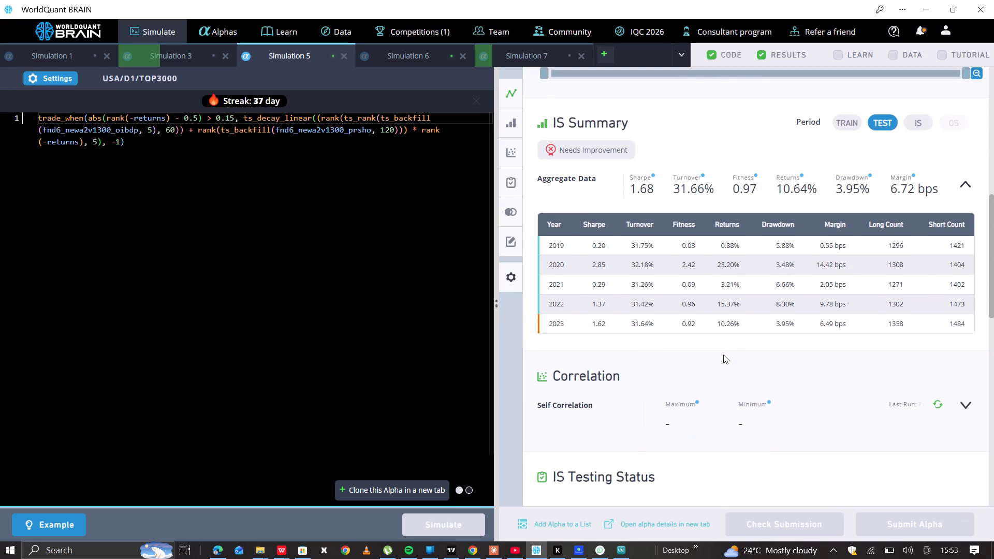
scroll(723, 355, down, 1)
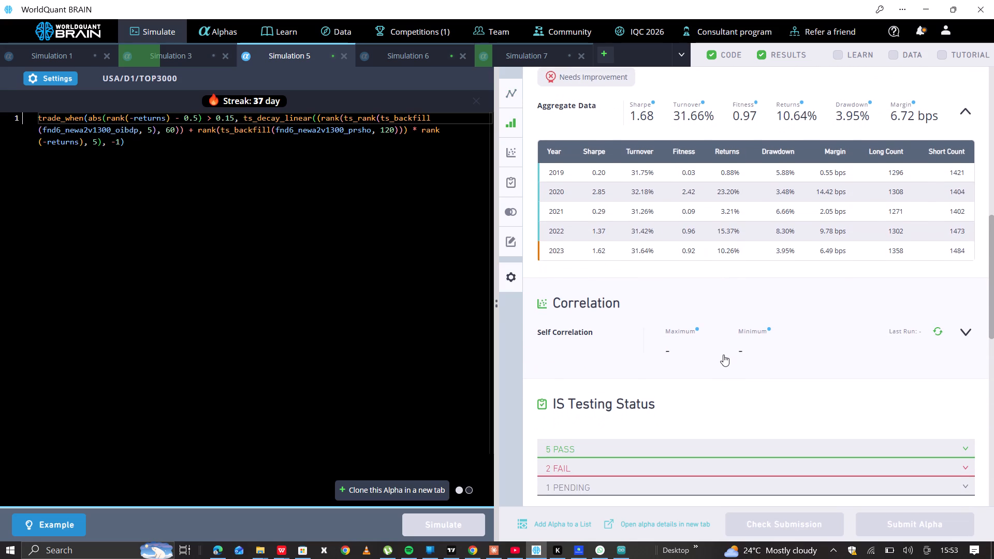
scroll(723, 355, down, 1)
click(654, 420)
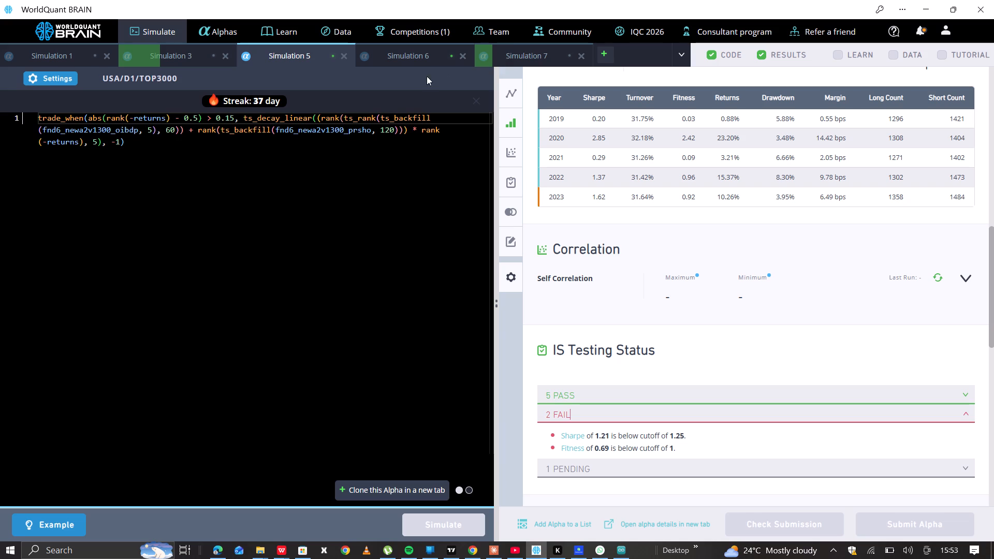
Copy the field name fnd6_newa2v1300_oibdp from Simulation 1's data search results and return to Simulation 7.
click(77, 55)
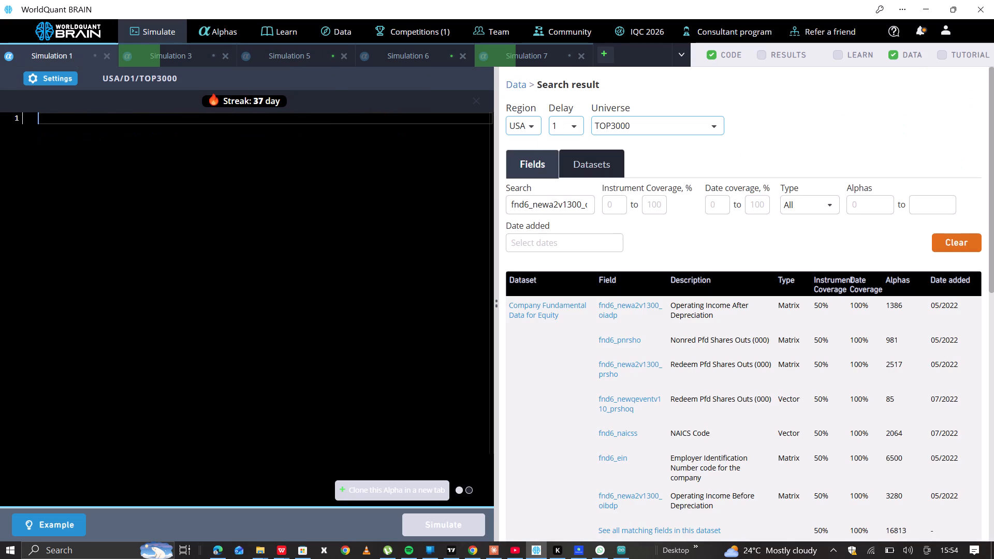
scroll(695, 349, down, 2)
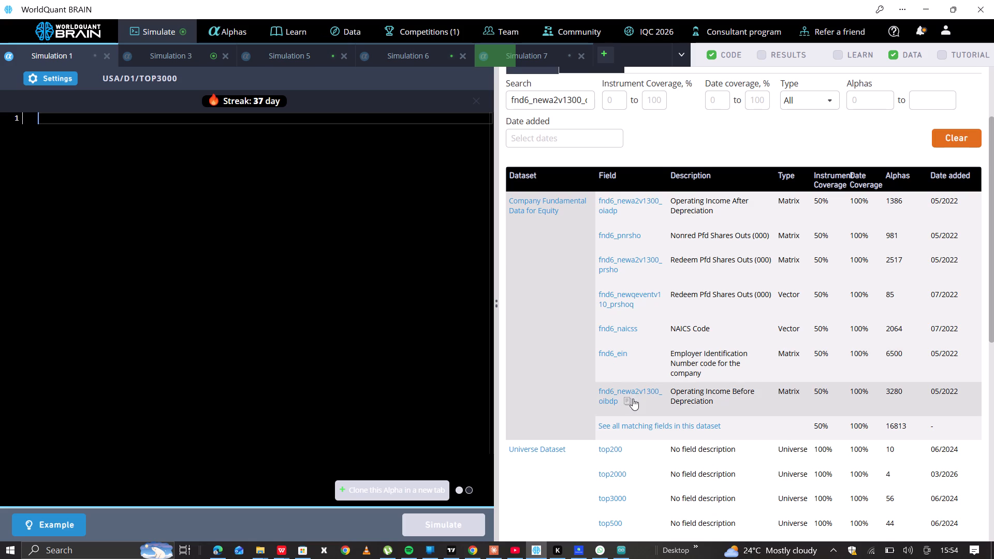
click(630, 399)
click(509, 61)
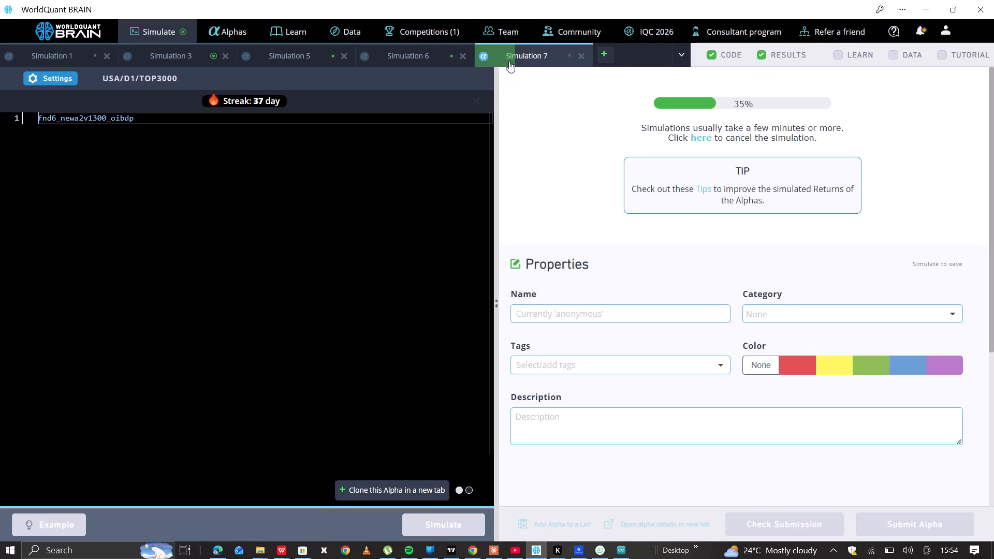
Copy the field name fnd6_newa2v1300_oiadp from Simulation 1's data search results.
click(53, 58)
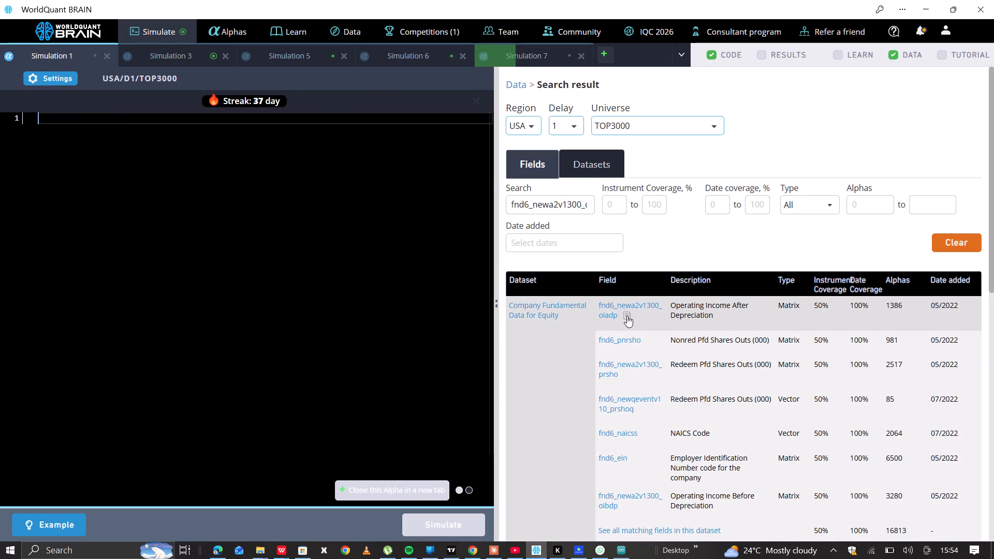
click(628, 318)
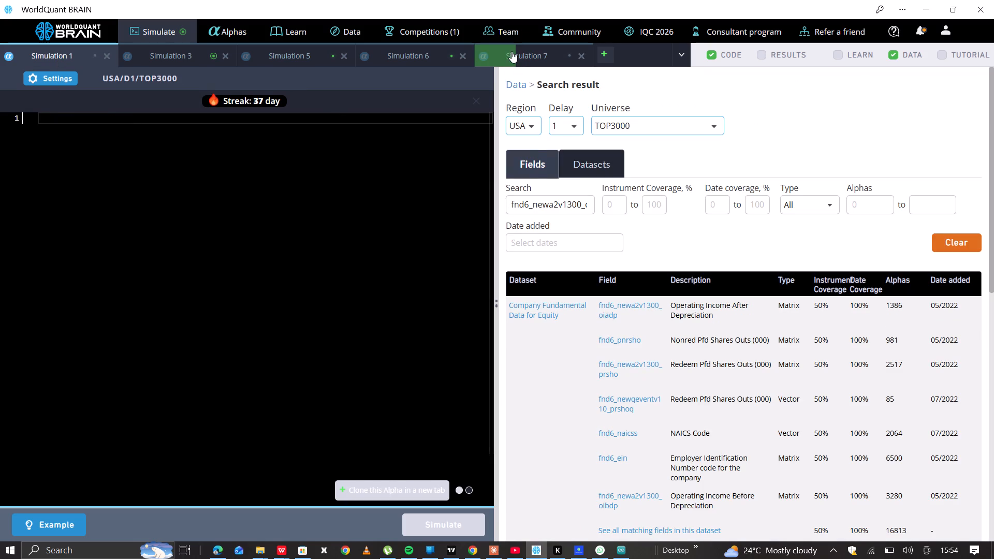
Show Simulation 3's test period and examine its IS summary and failed IS tests.
click(206, 59)
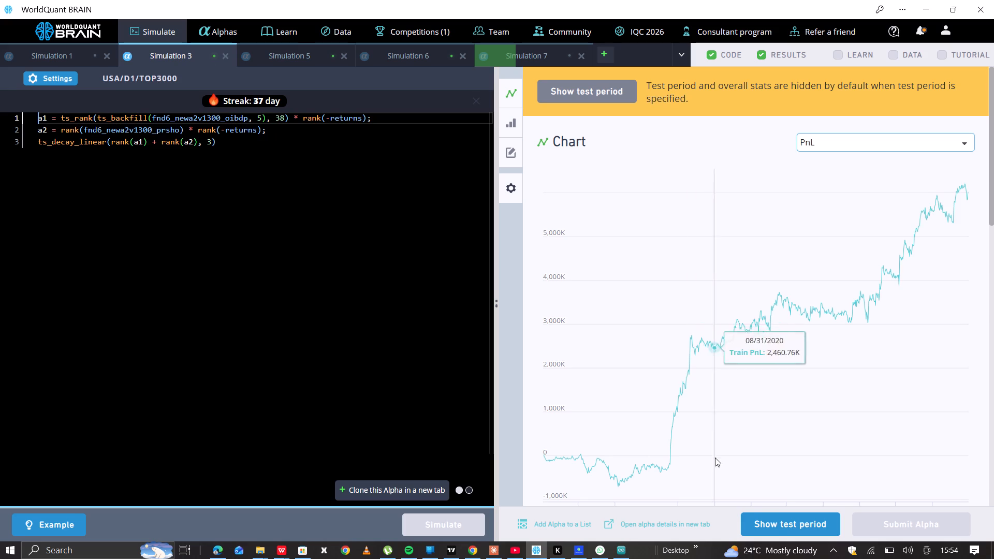
click(779, 526)
scroll(768, 378, down, 3)
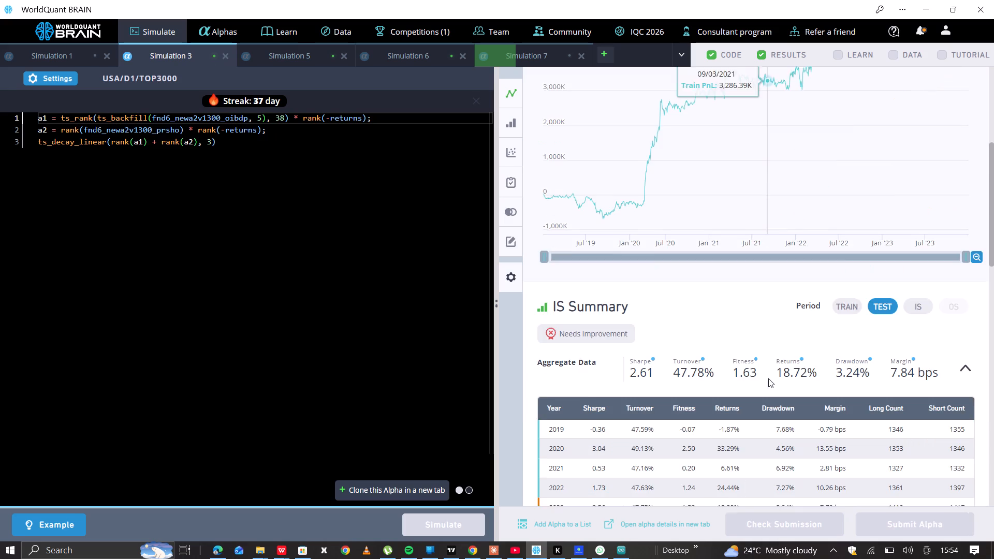
scroll(768, 378, down, 2)
click(601, 496)
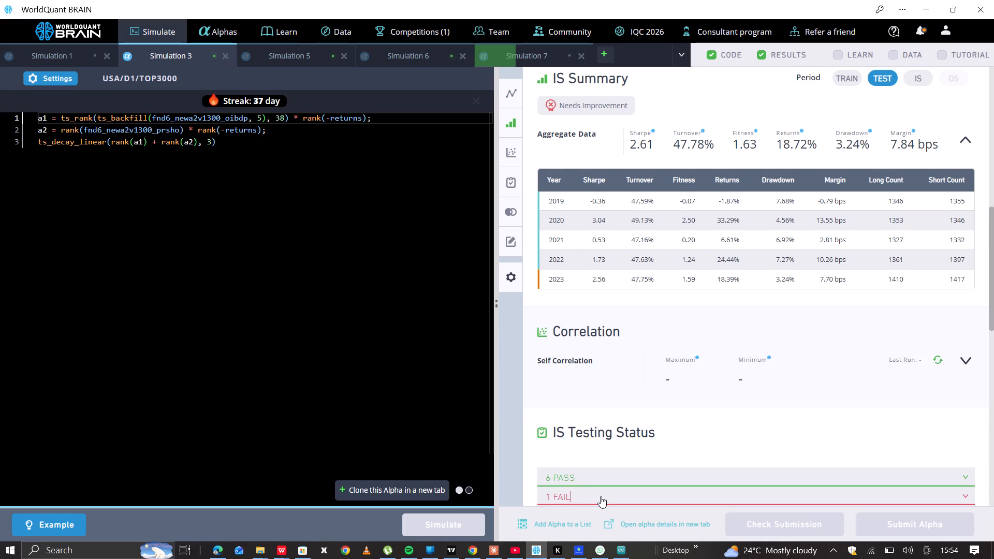
scroll(601, 496, down, 3)
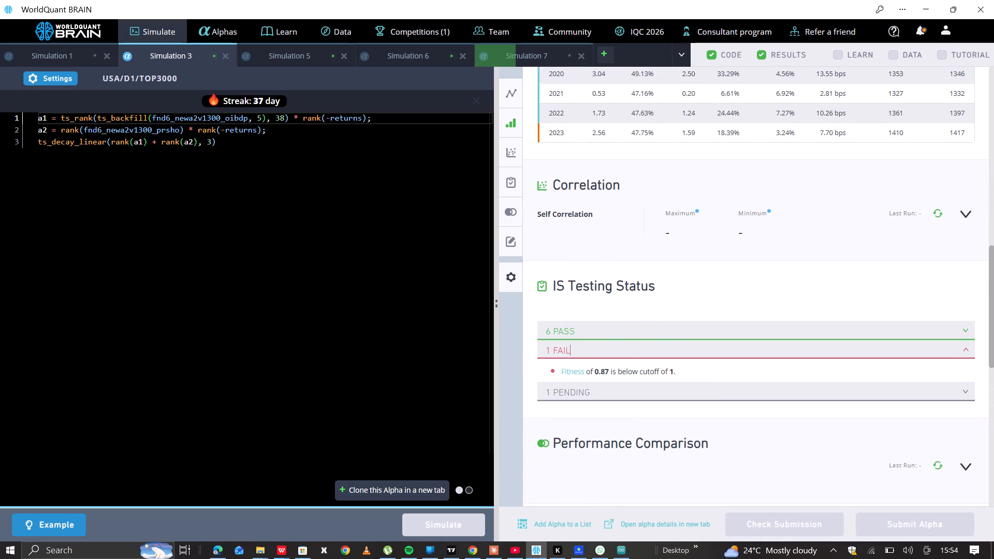
Set Simulation 3's truncation to 0.08, apply the settings, and simulate the alpha again.
click(66, 78)
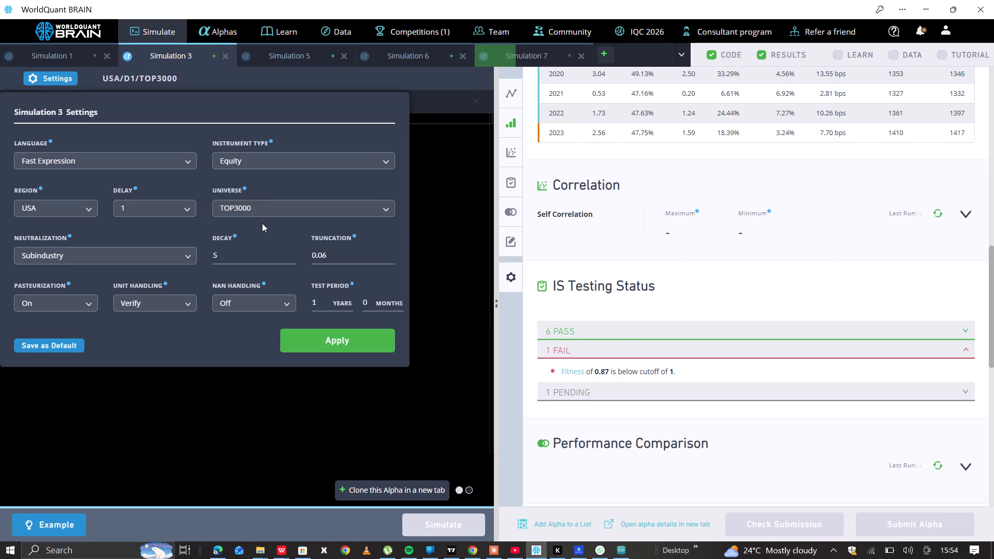
click(391, 251)
click(391, 251)
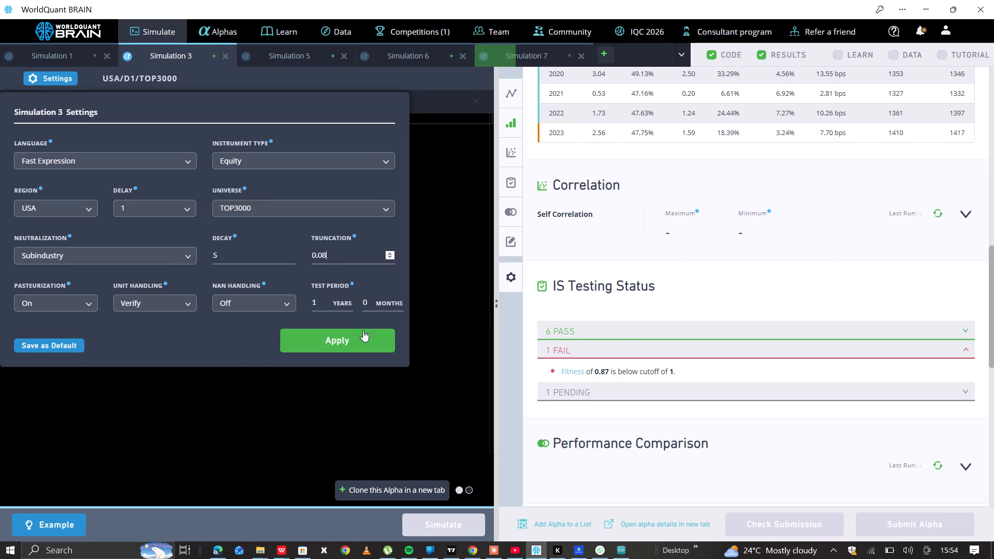
click(363, 330)
click(436, 521)
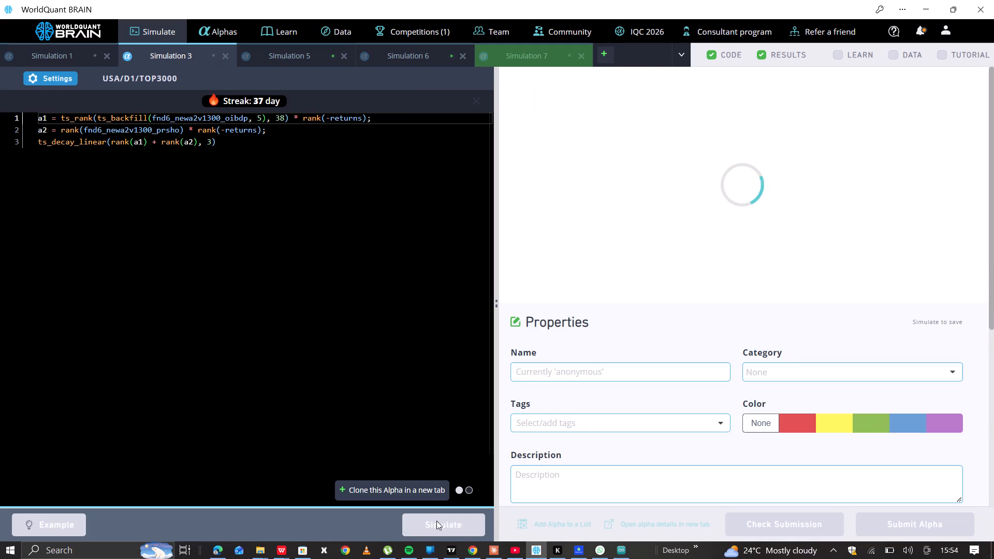
Show the test period in Simulation 7's results.
click(536, 61)
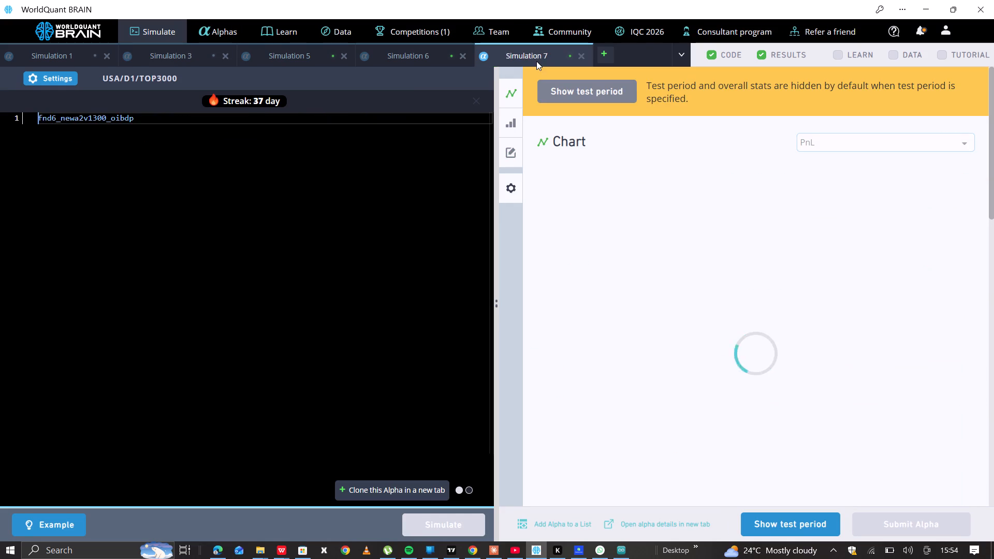
click(773, 529)
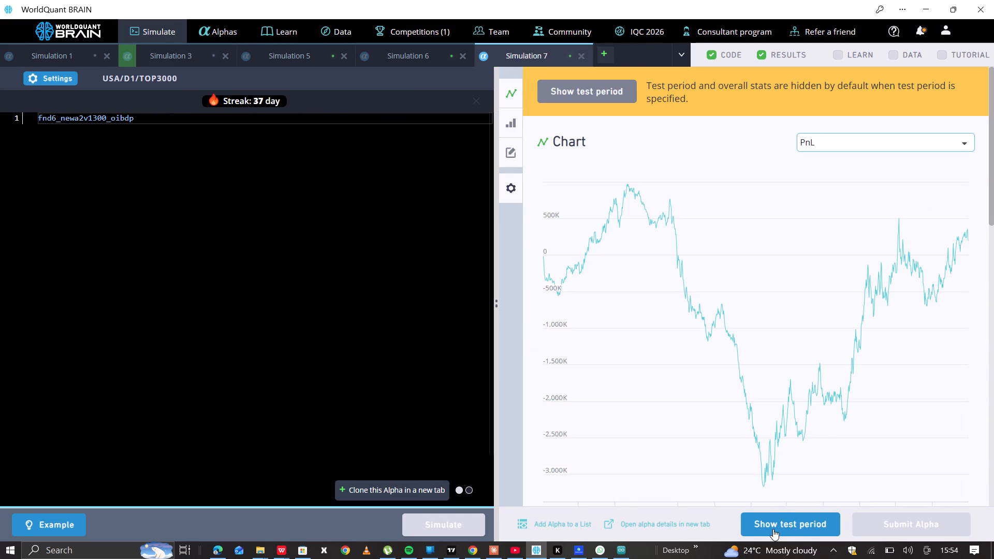
Divide Simulation 7's expression by the copied field fnd6_newa2v1300_oiadp and simulate the ratio.
click(164, 120)
key(space)
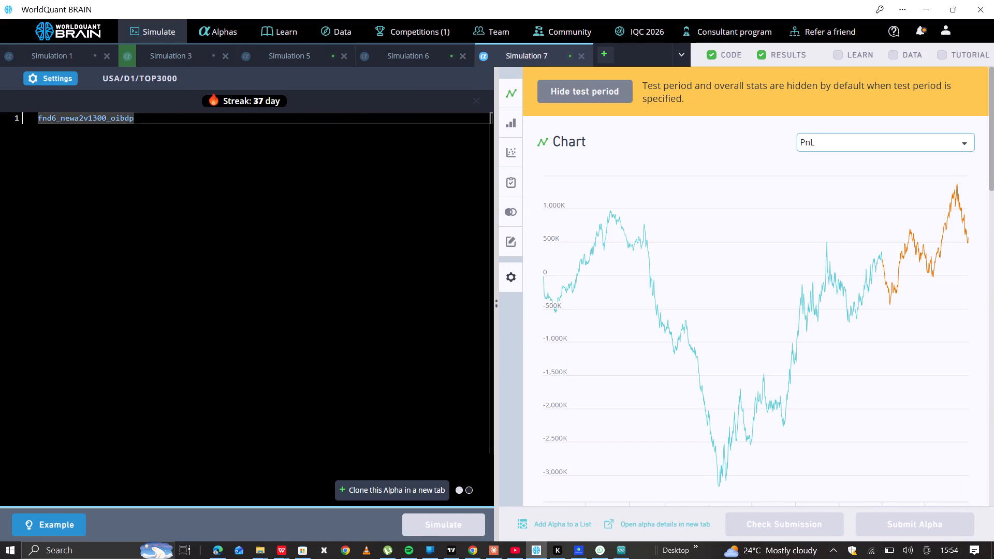
text(/)
key(ctrl+v)
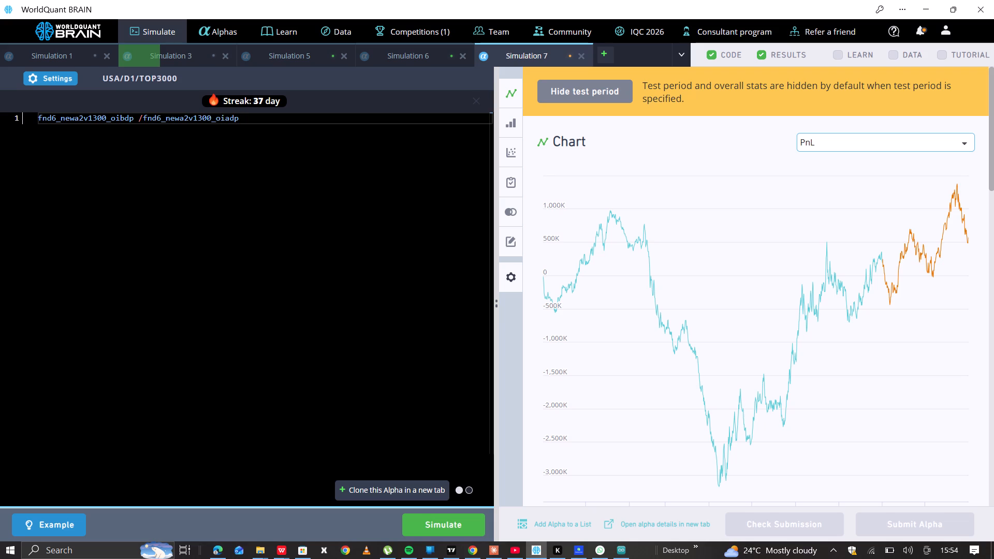
click(438, 521)
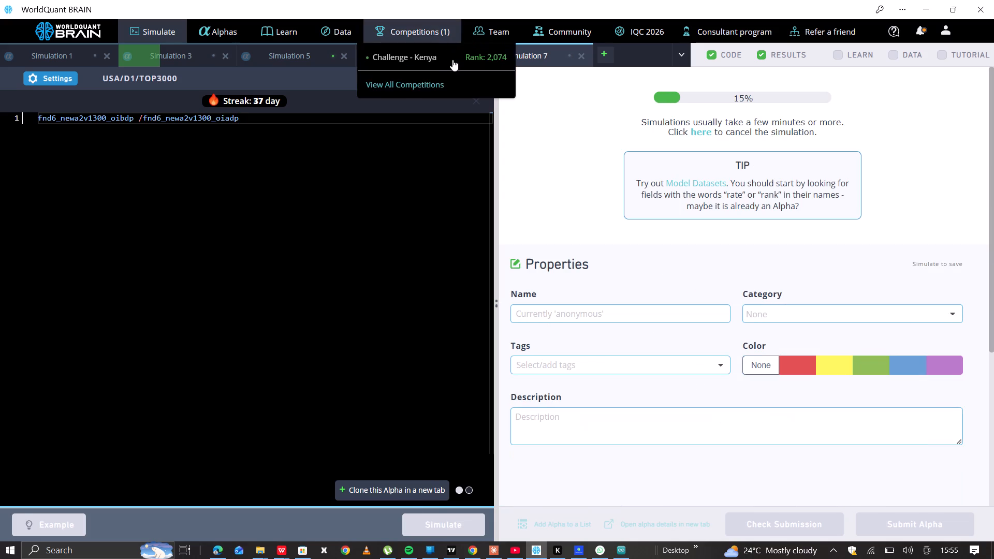
Close Simulation 6 and Simulation 5.
click(462, 52)
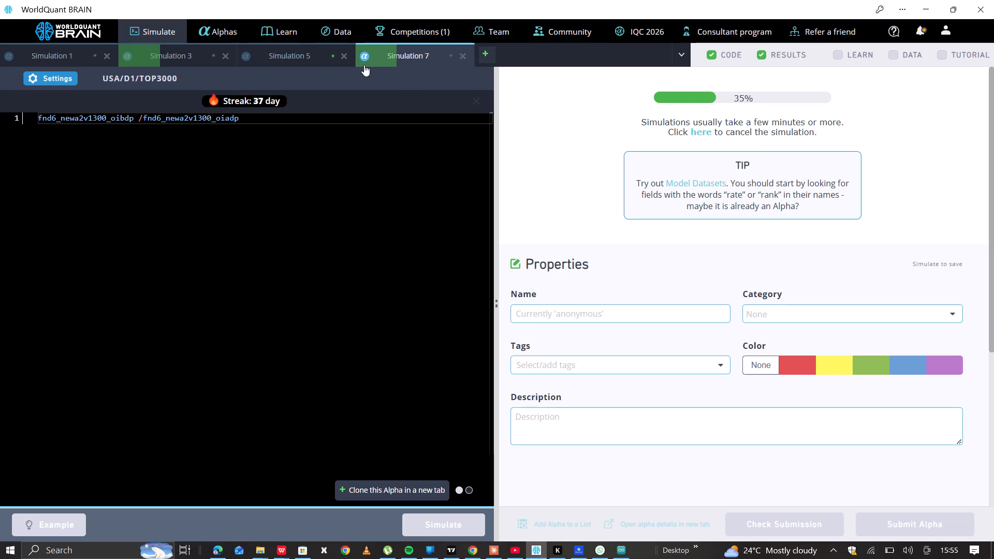
click(337, 60)
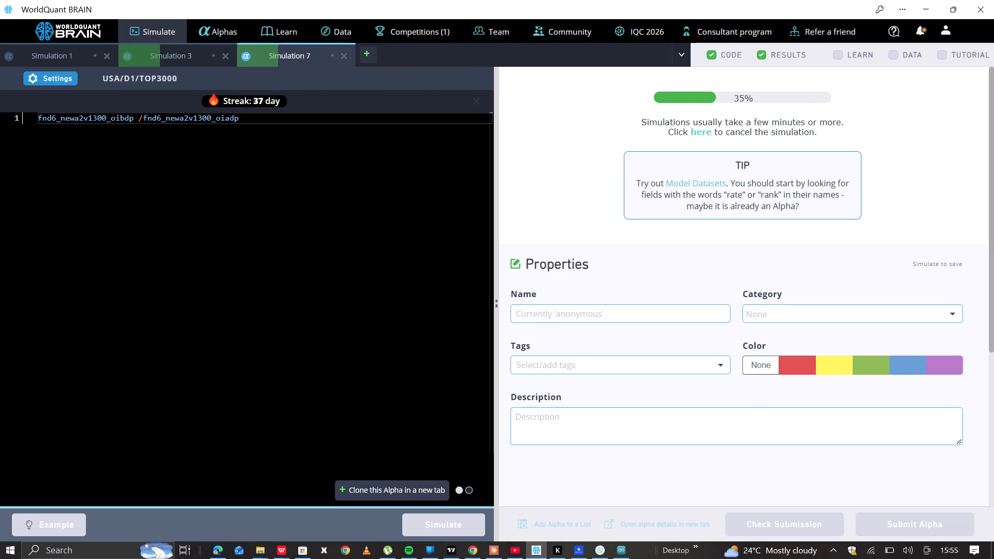
Open the Company Fundamental Data for Equity dataset from Simulation 1's data search results.
click(65, 62)
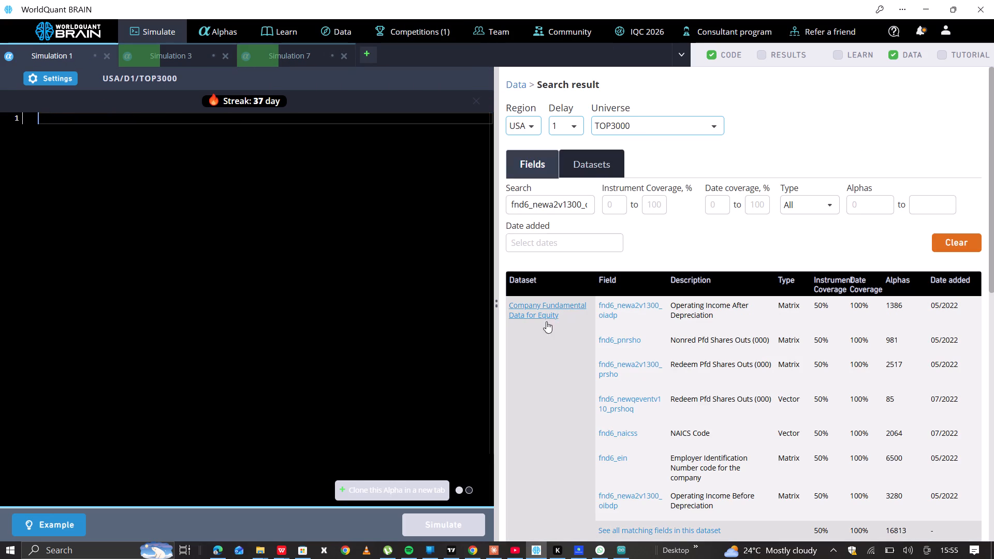
click(564, 318)
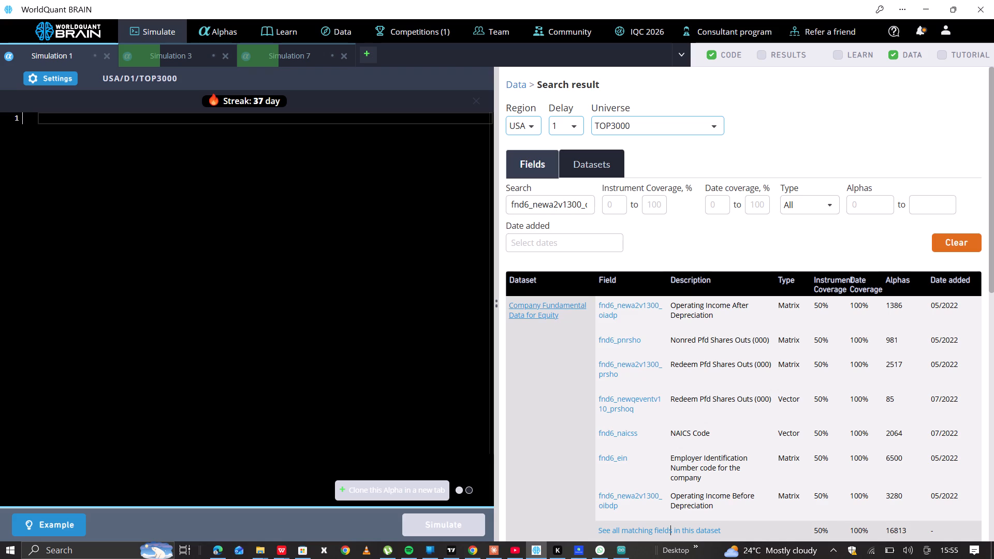
click(561, 317)
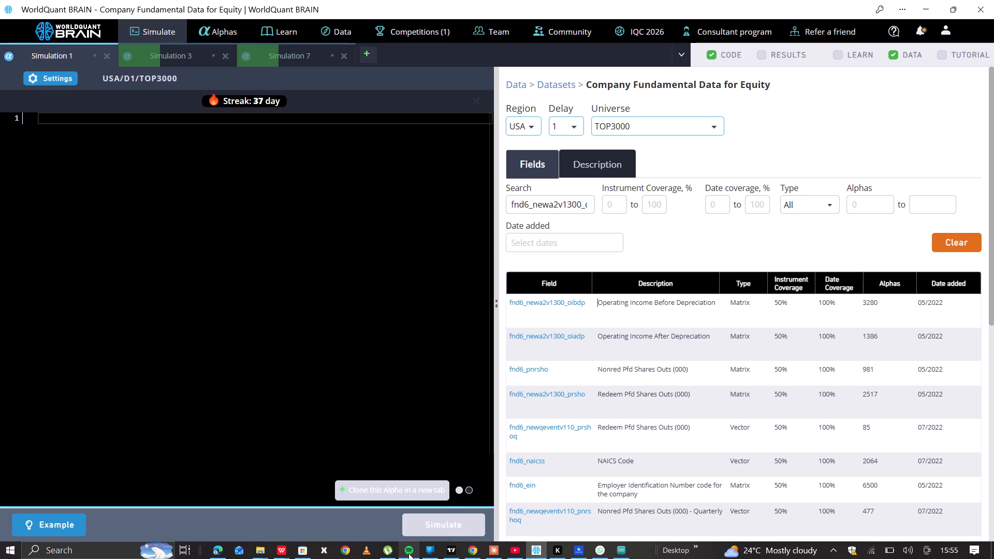
Toggle the music playback in Spotify.
click(417, 524)
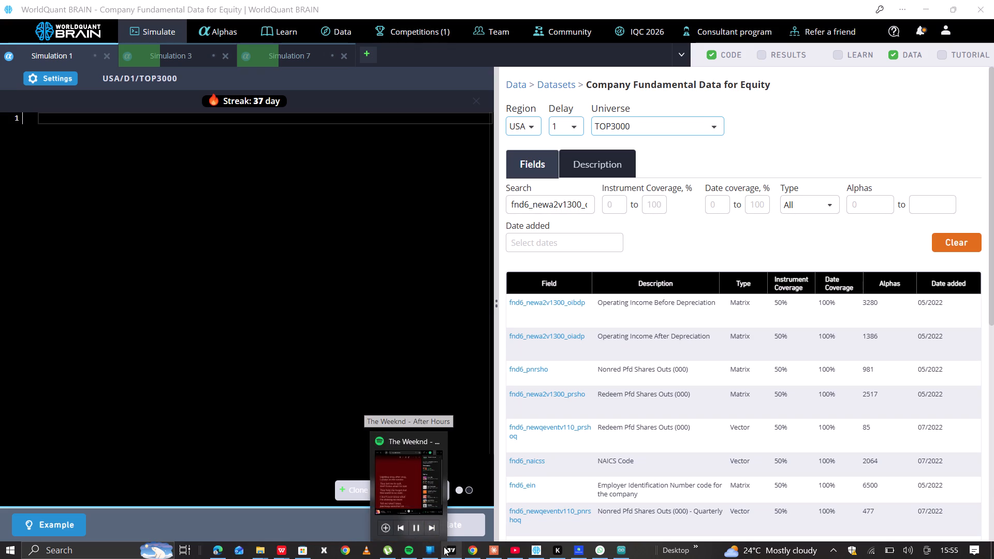
Switch to TradingView to check the XAUUSD 15-minute chart, and return to WorldQuant BRAIN.
click(450, 550)
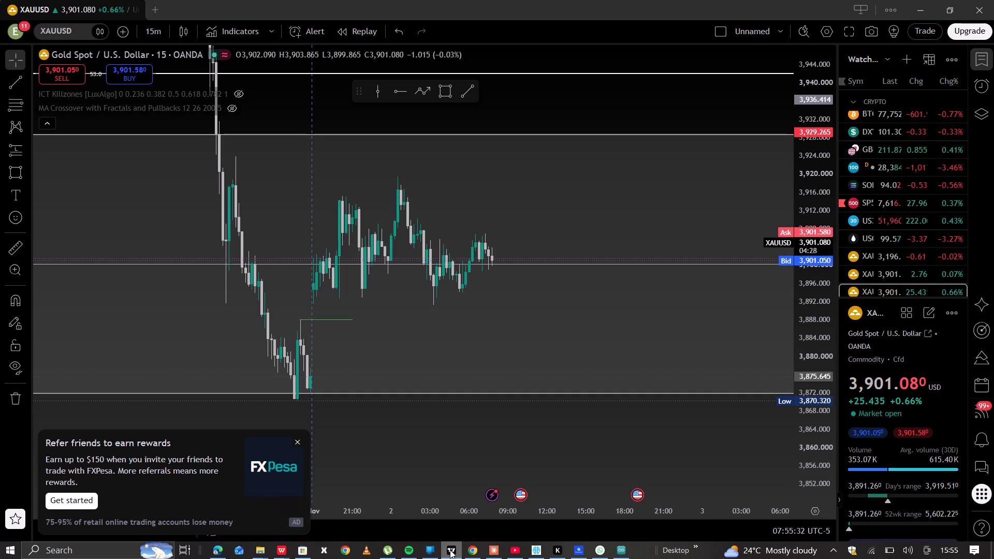
click(920, 13)
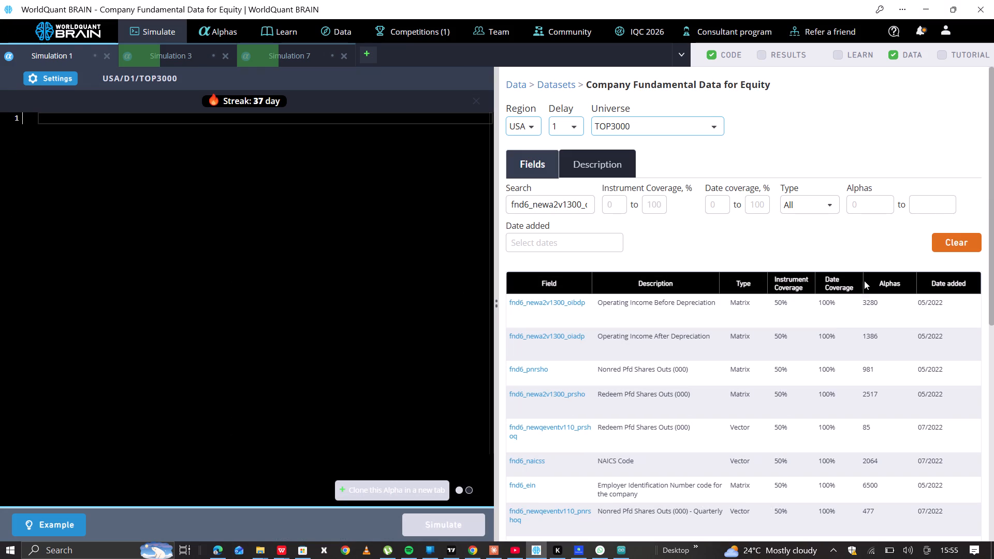
Browse the first three pages of fields in the Company Fundamental Data for Equity dataset, examining their descriptions, types and alpha counts.
scroll(671, 345, down, 3)
scroll(671, 345, up, 2)
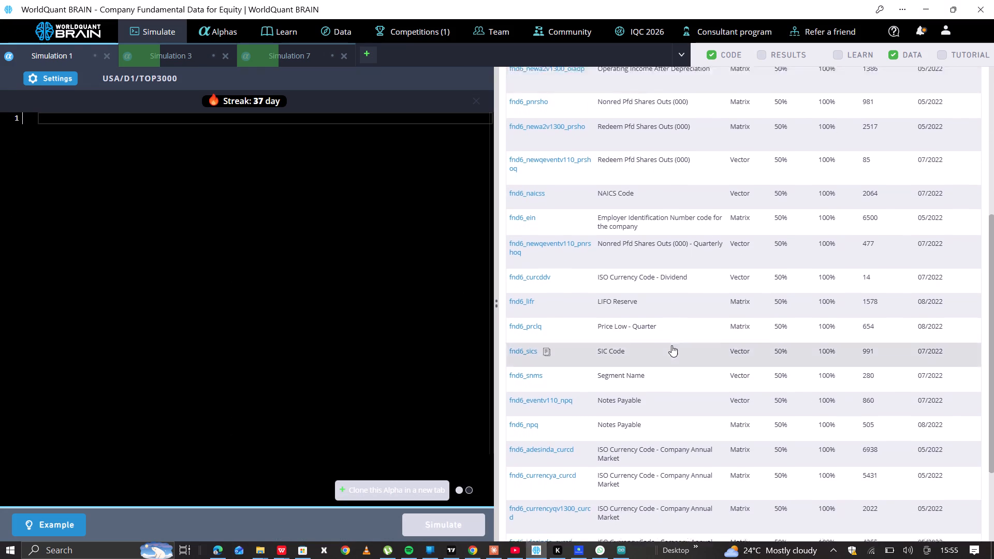
scroll(671, 345, up, 2)
click(895, 283)
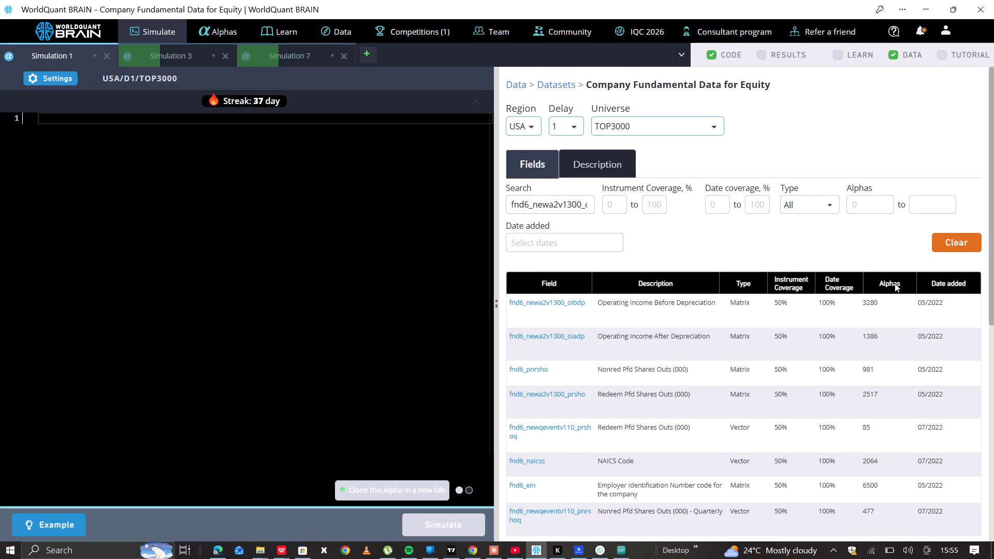
click(907, 284)
scroll(743, 329, down, 1)
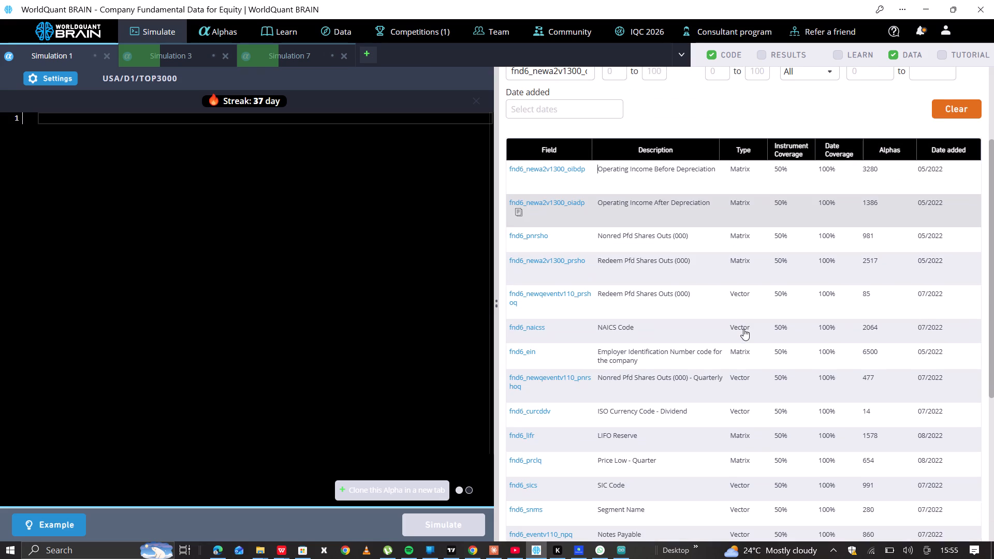
scroll(743, 329, down, 1)
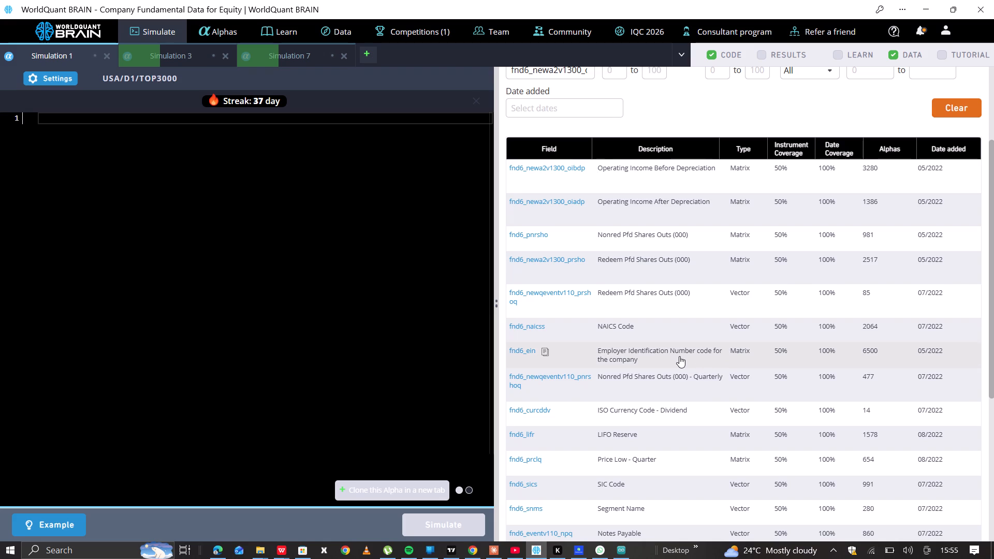
scroll(679, 356, down, 4)
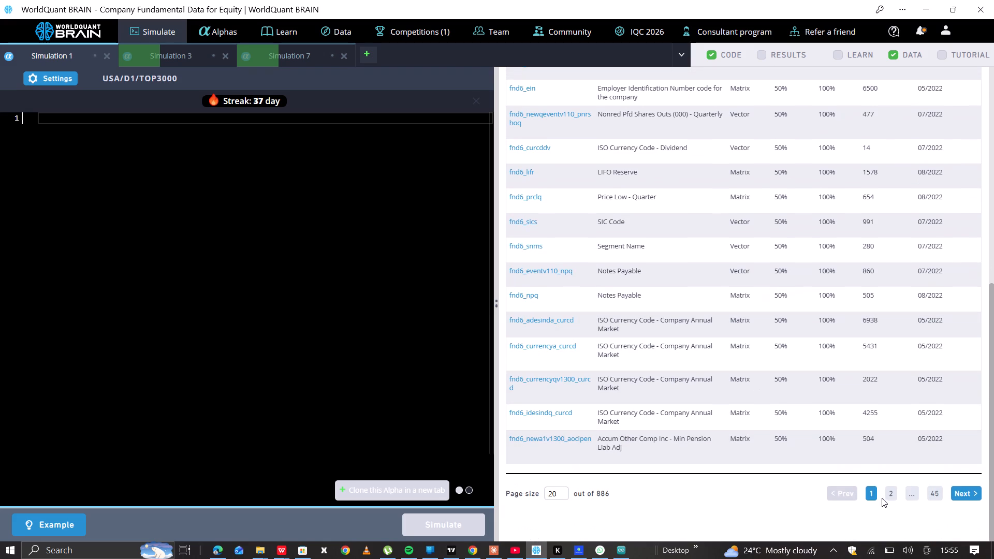
click(891, 497)
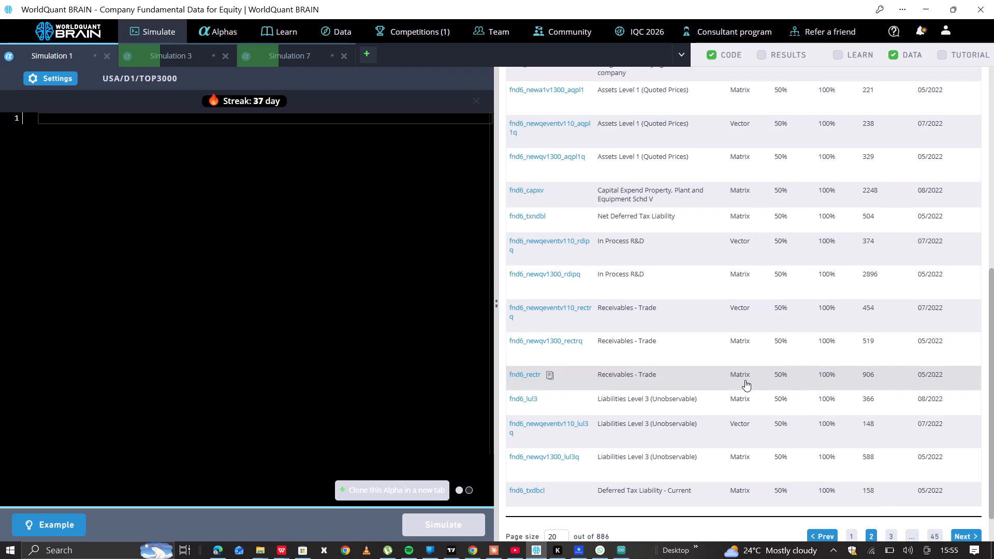
scroll(582, 195, up, 2)
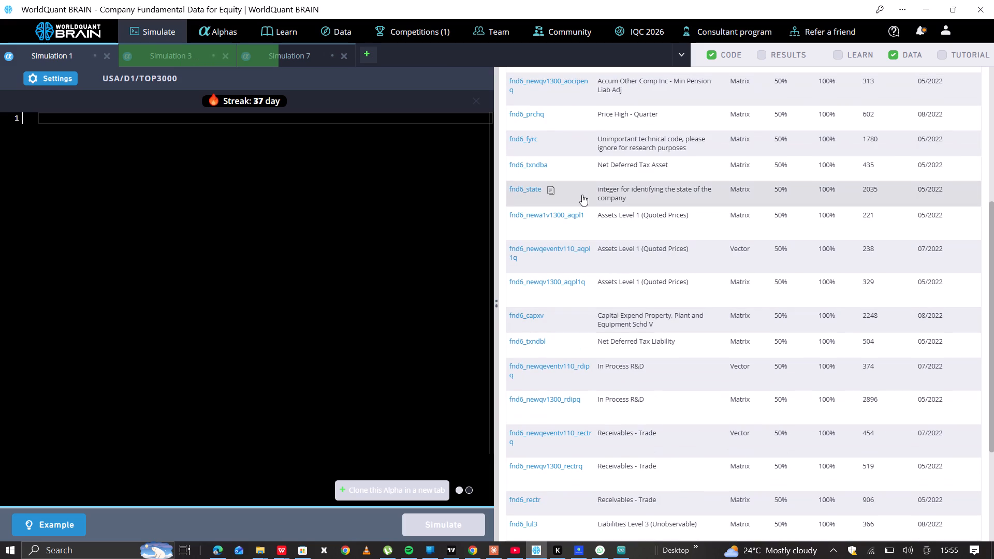
scroll(582, 195, up, 2)
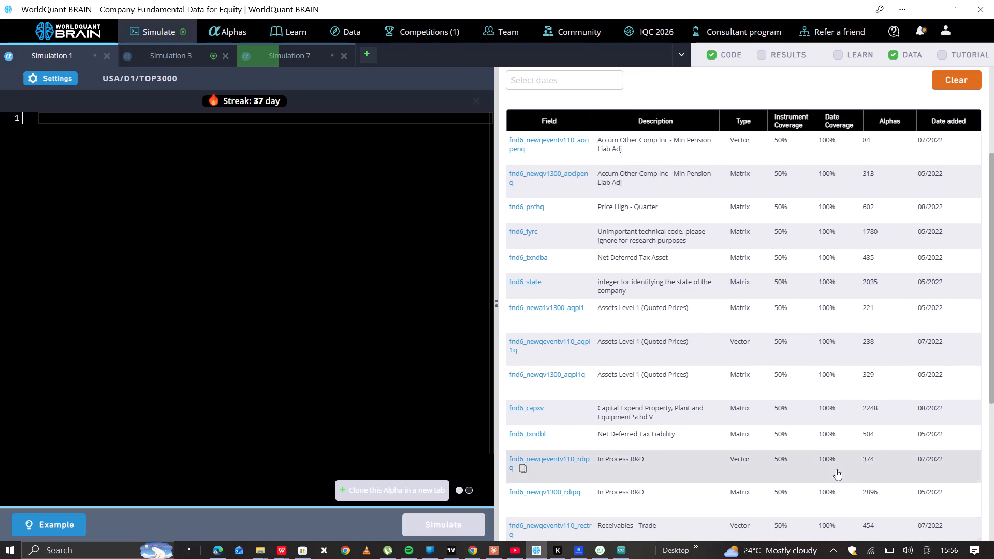
scroll(836, 469, down, 6)
click(892, 496)
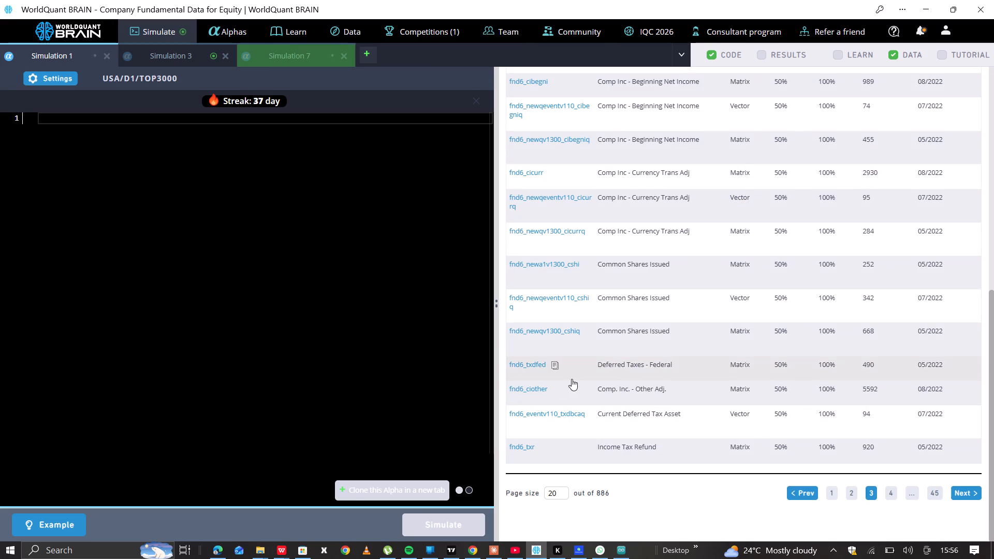
Copy the fnd6_ciother field name, paste it as the expression in a new simulation, and simulate it.
click(553, 388)
scroll(595, 310, up, 1)
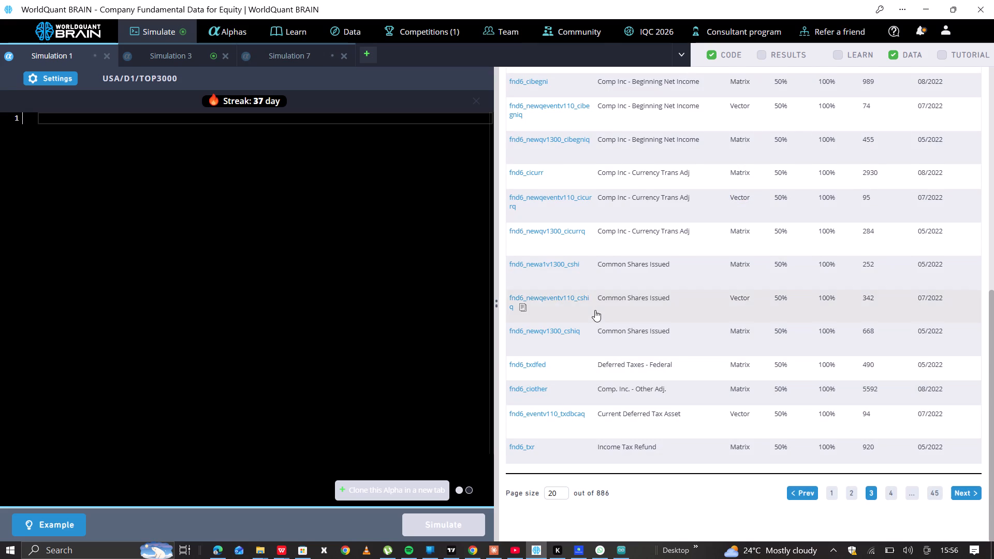
scroll(595, 310, up, 4)
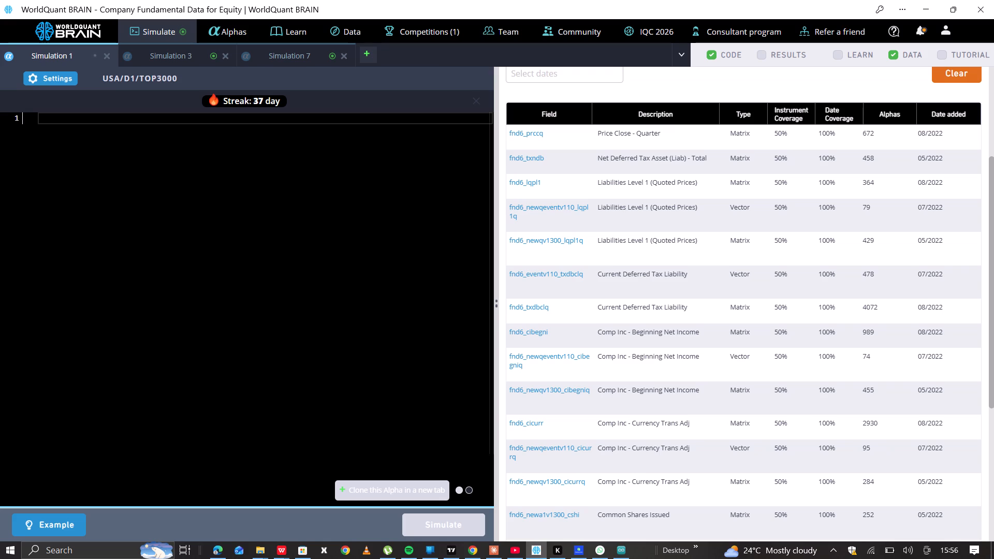
click(370, 51)
key(ctrl+v)
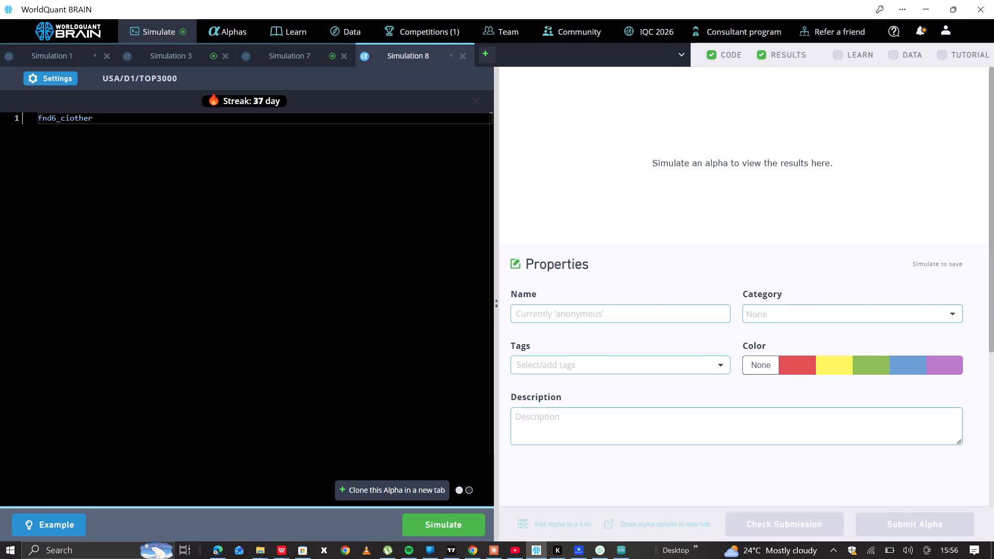
click(444, 522)
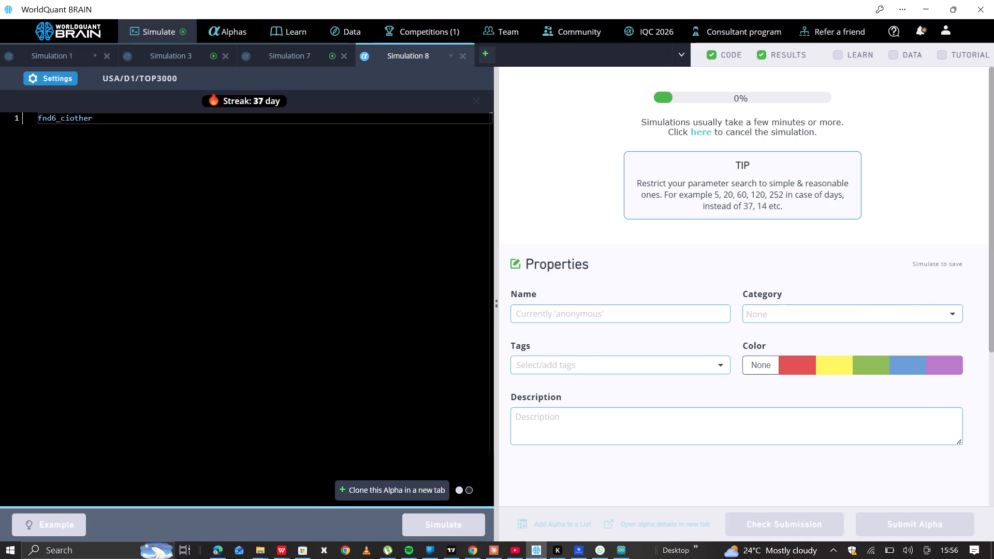
Show the test period on Simulation 7's PnL chart.
click(292, 51)
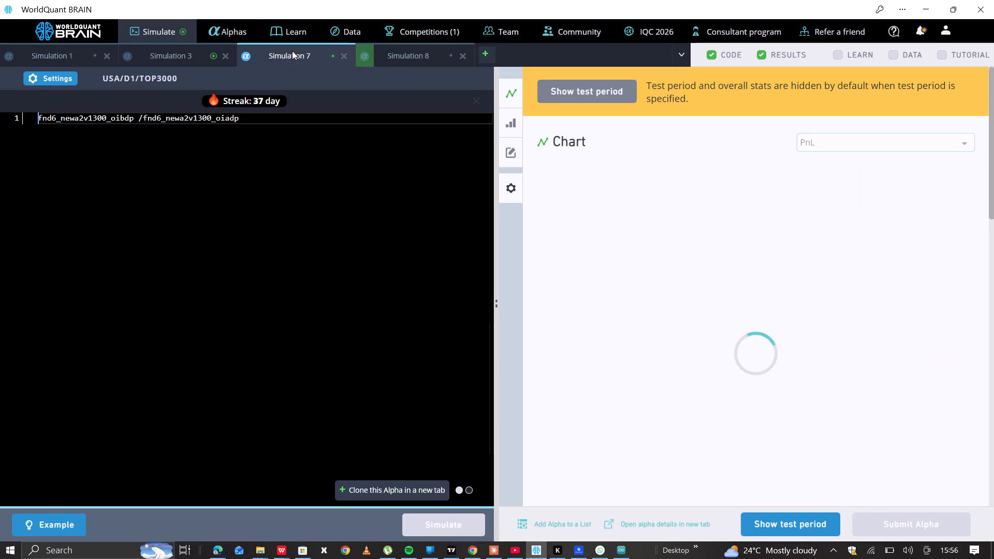
click(779, 521)
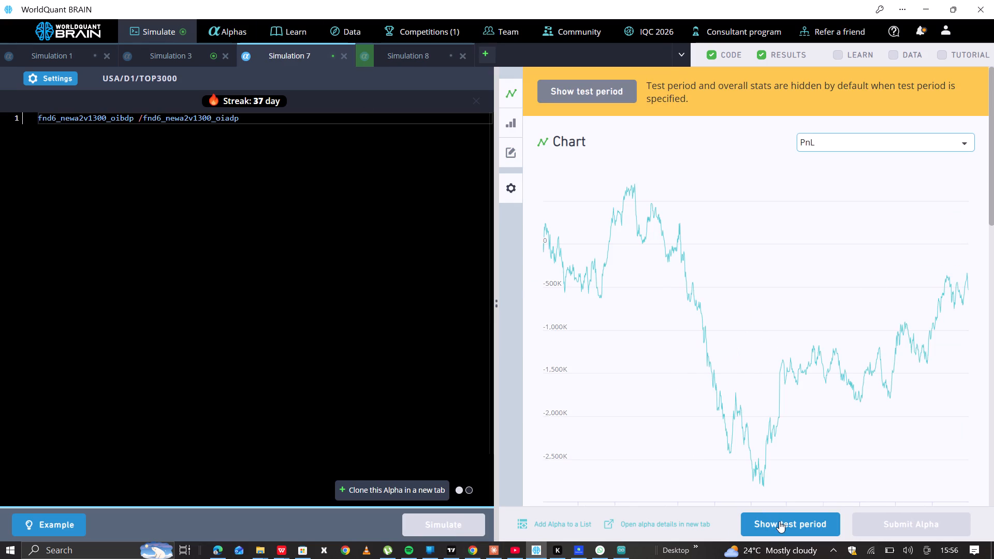
Wrap Simulation 7's expression as rank(fnd6_newa2v1300_oibdp /fnd6_newa2v1300_oiadp) and simulate it again.
click(260, 125)
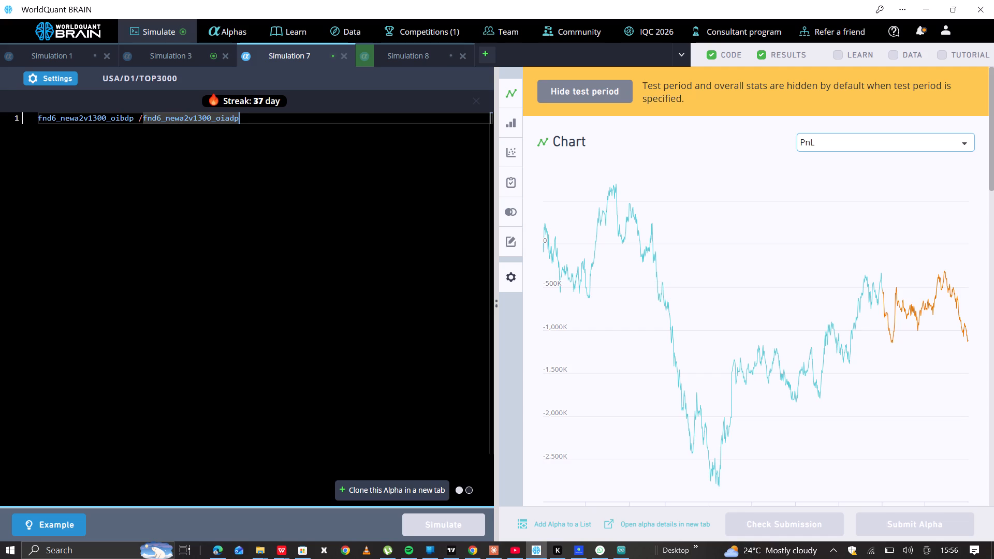
key(shift+parenright)
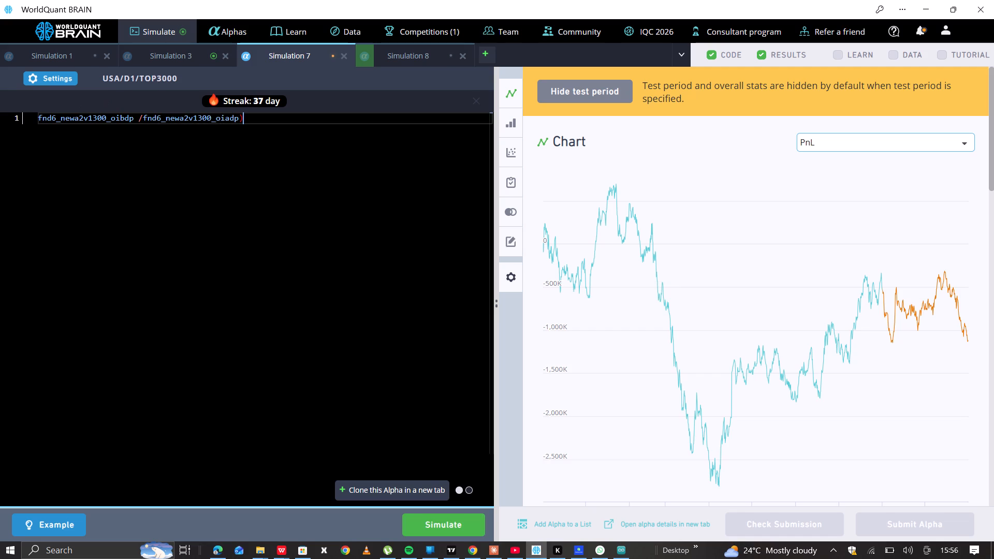
click(40, 119)
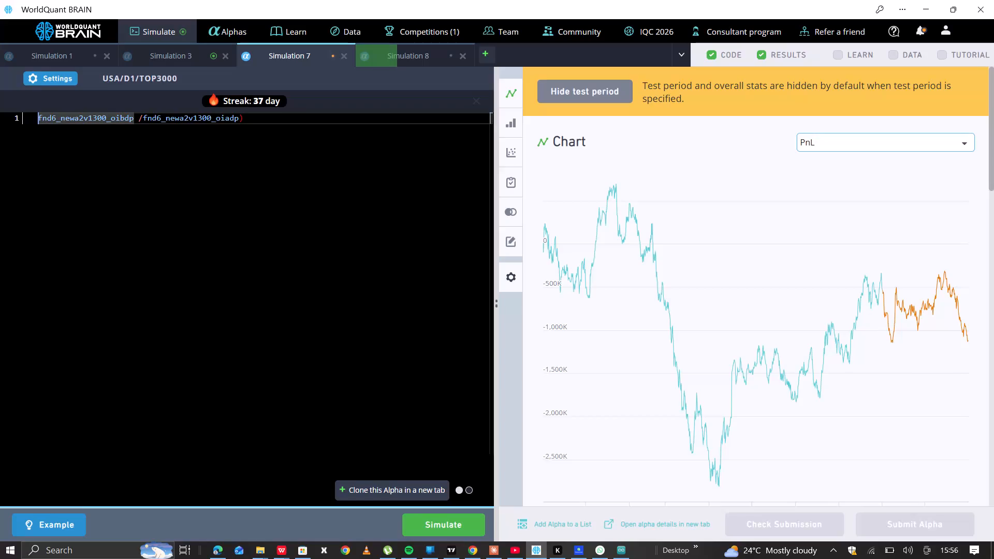
key(shift+parenleft)
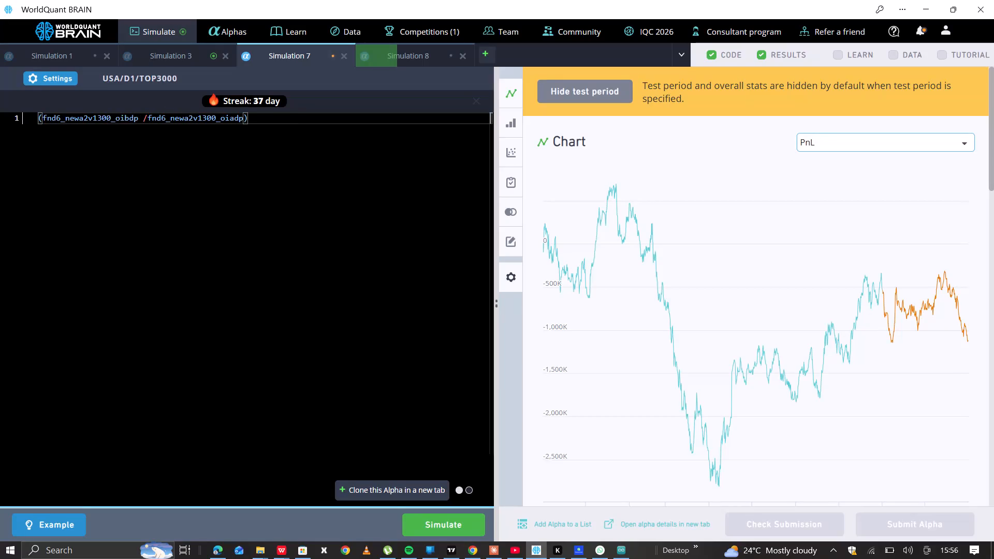
drag(37, 118, 42, 118)
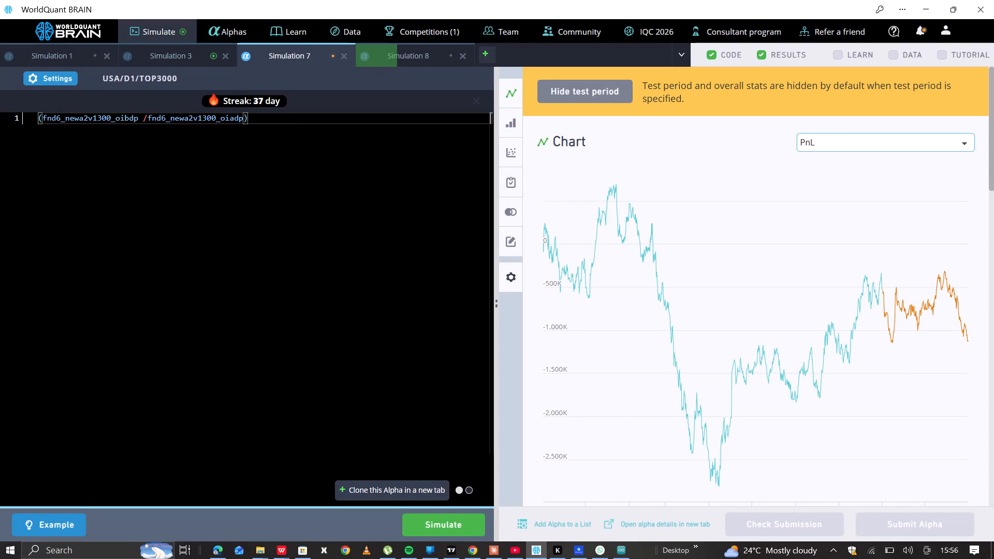
click(38, 117)
key(e)
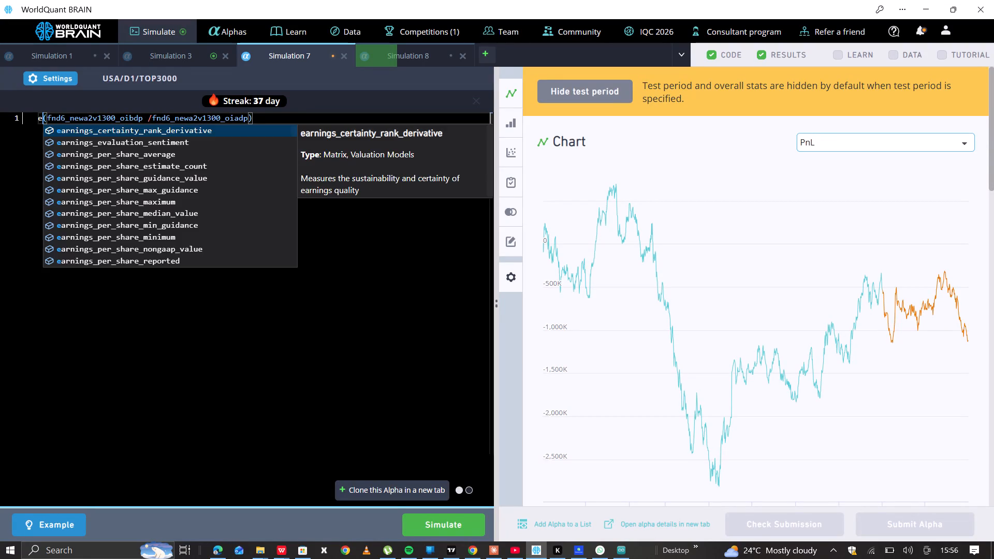
key(BackSpace)
text(rank)
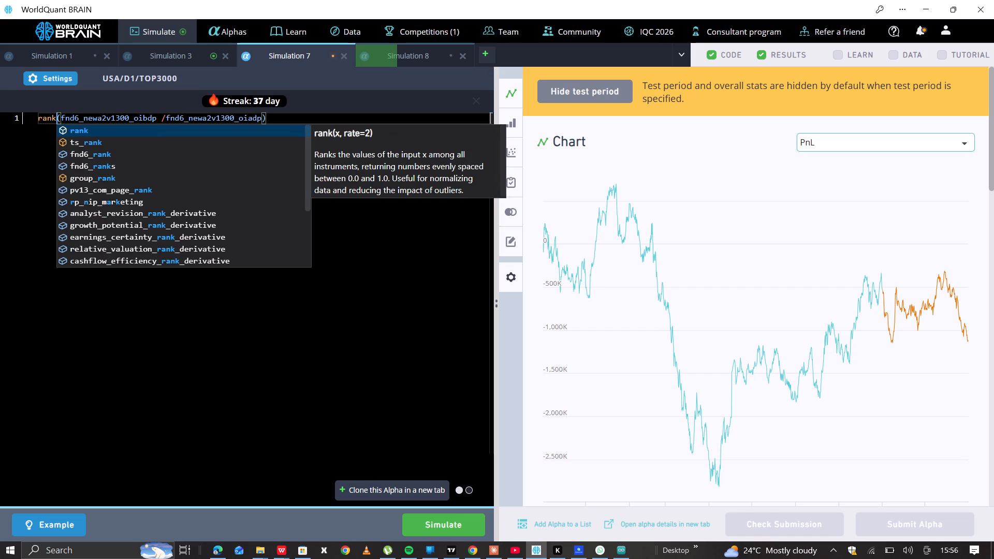
click(433, 521)
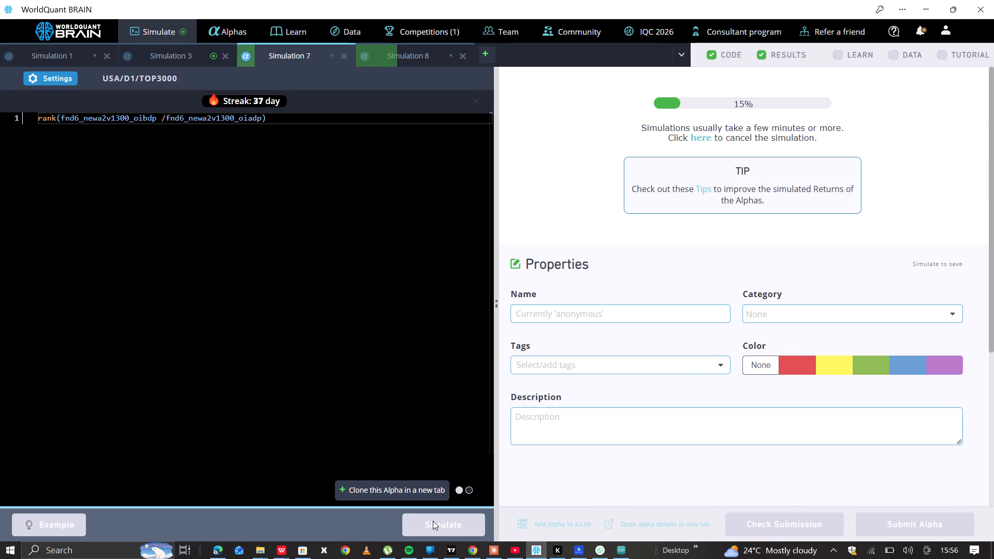
Show Simulation 3's test period and examine its yearly performance data and failed IS test.
click(180, 63)
click(180, 61)
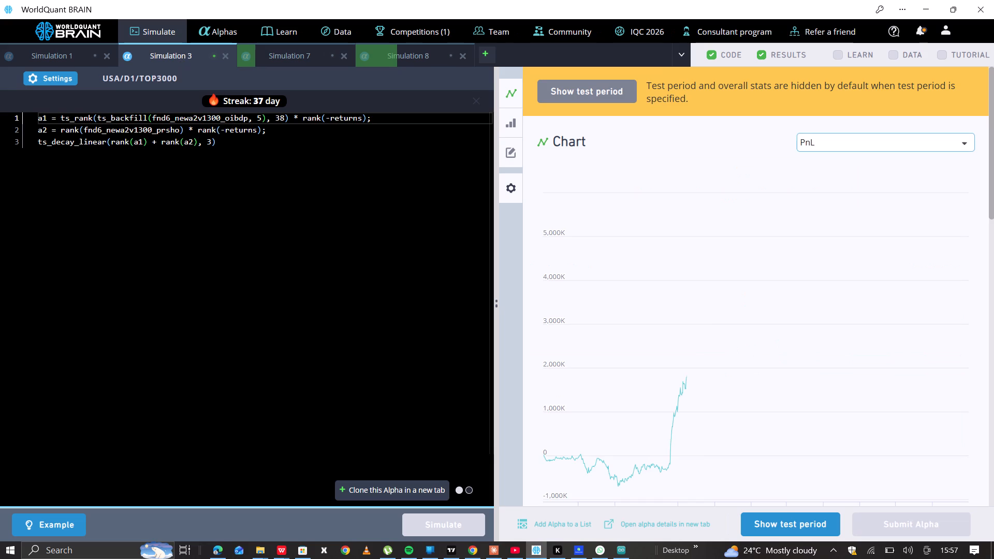
click(781, 515)
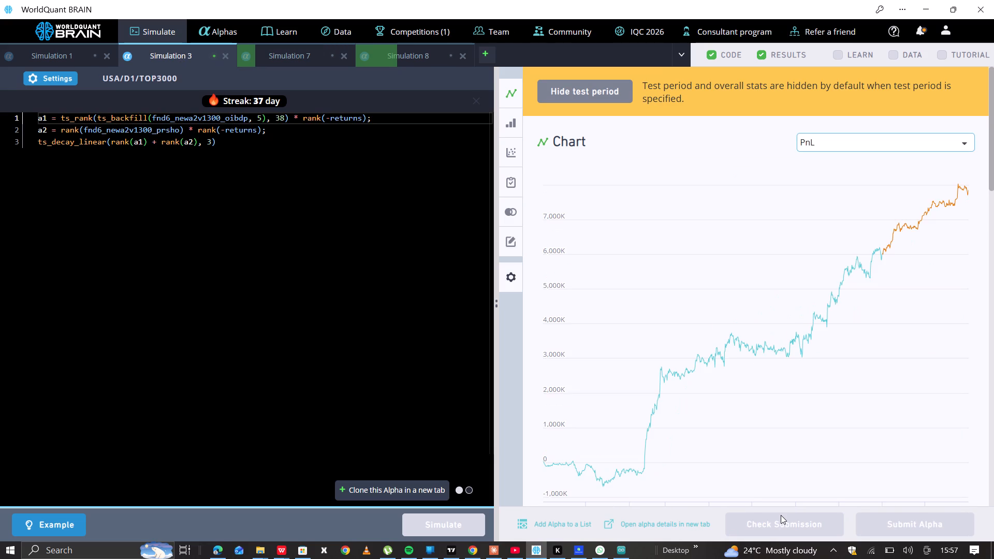
scroll(753, 405, down, 6)
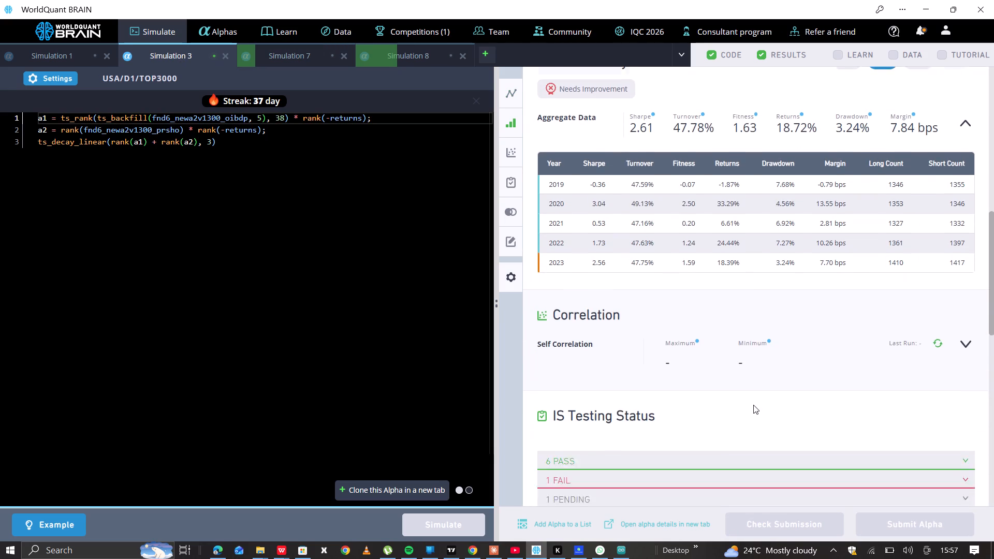
scroll(753, 405, down, 2)
click(707, 375)
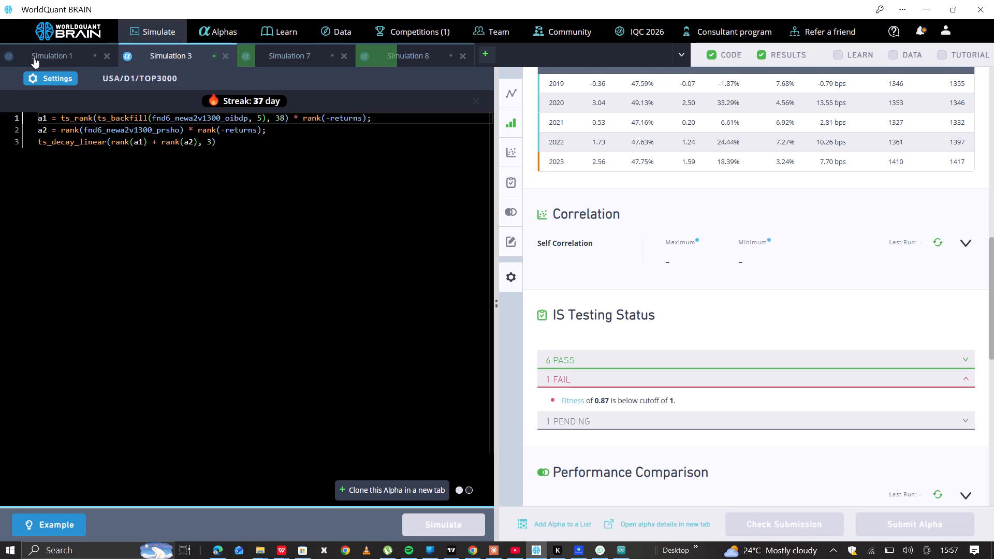
Set the ts_decay_linear window in Simulation 3's last line to 6 and simulate it again.
click(212, 145)
key(BackSpace)
key(6)
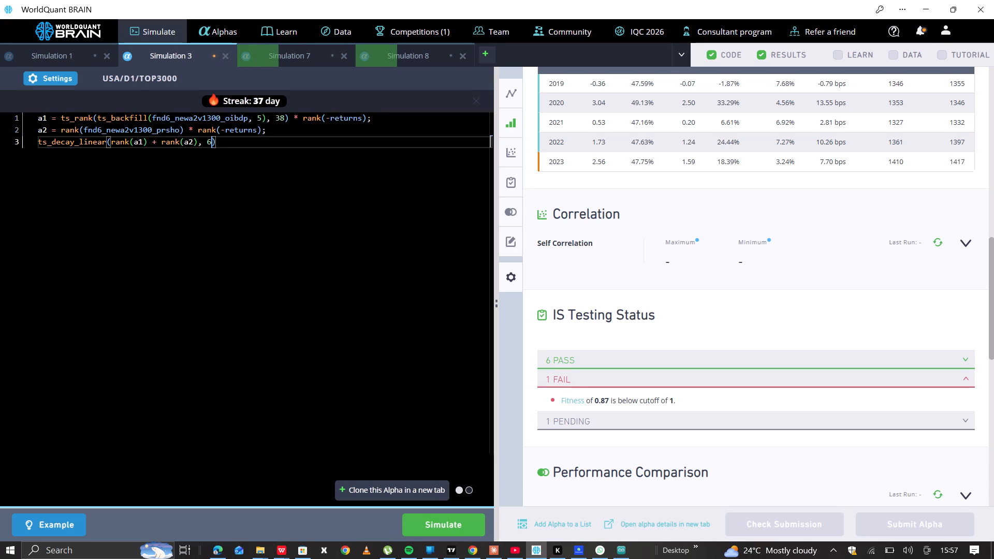
click(438, 531)
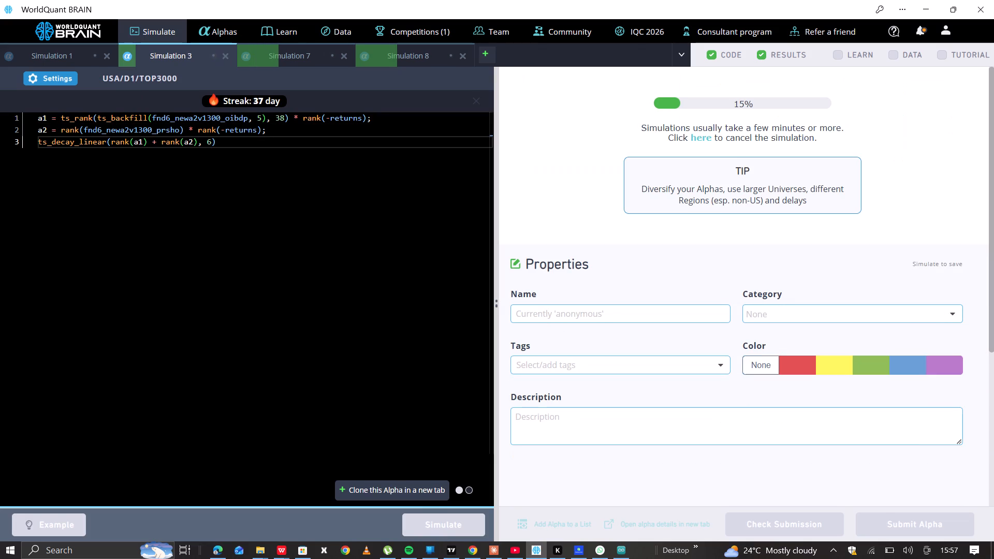
Revisit Simulation 1's dataset field list and check the progress of Simulation 8.
click(69, 56)
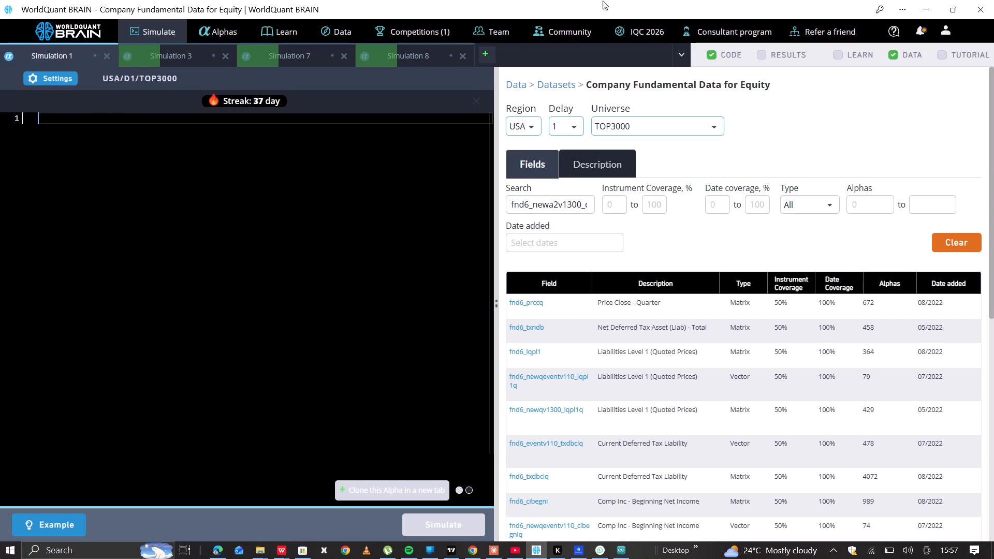
click(371, 63)
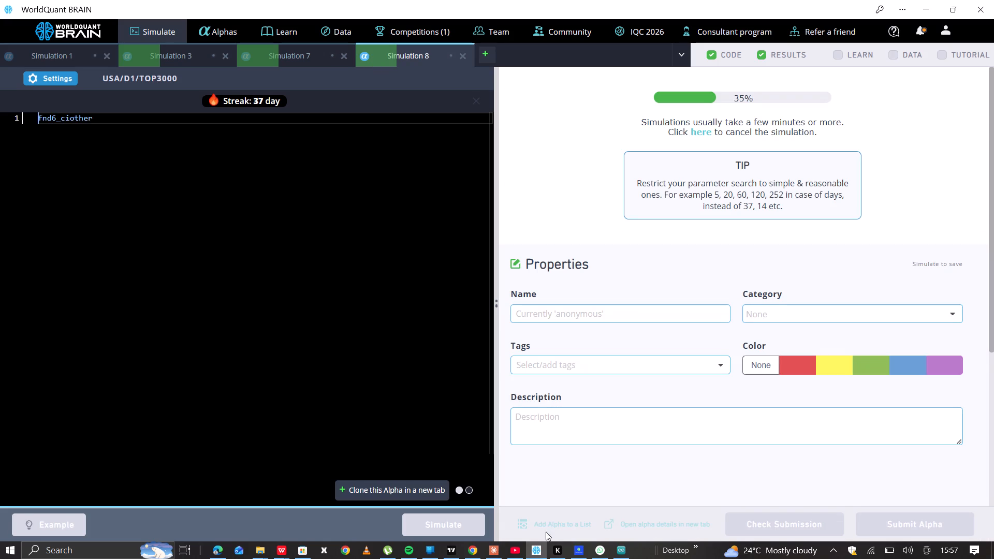
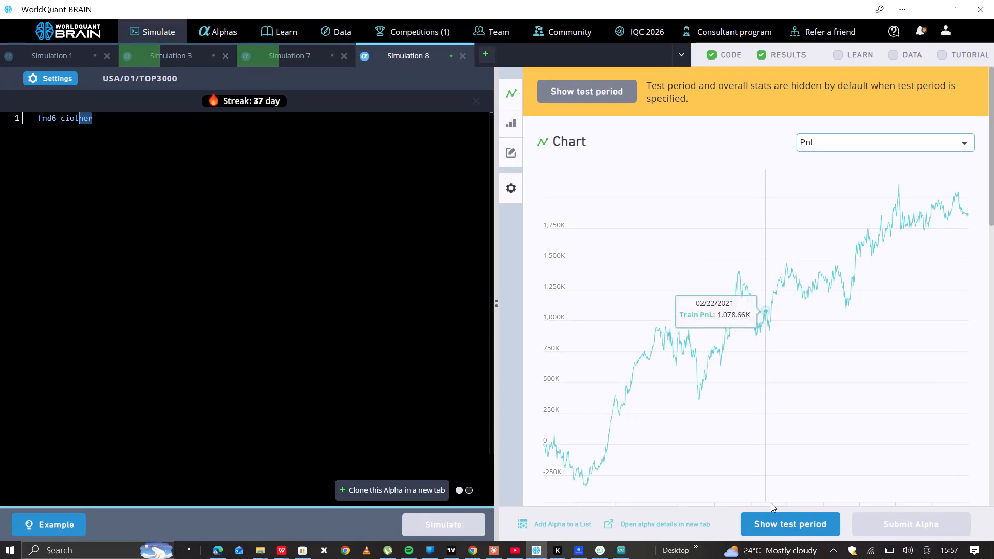
Review Simulation 8's test-period results, wrap its expression as rank(fnd6_ciother), and simulate it again.
click(802, 520)
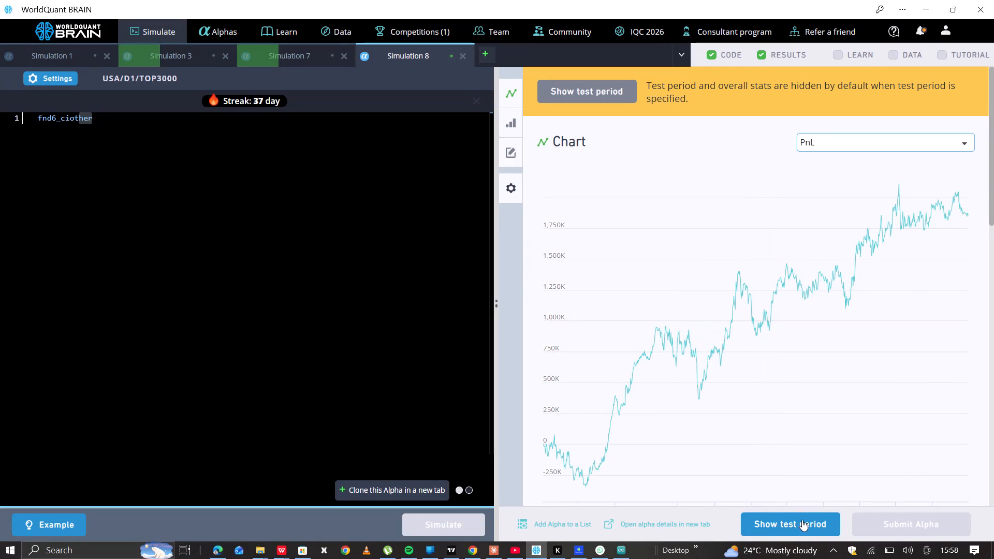
scroll(720, 332, down, 2)
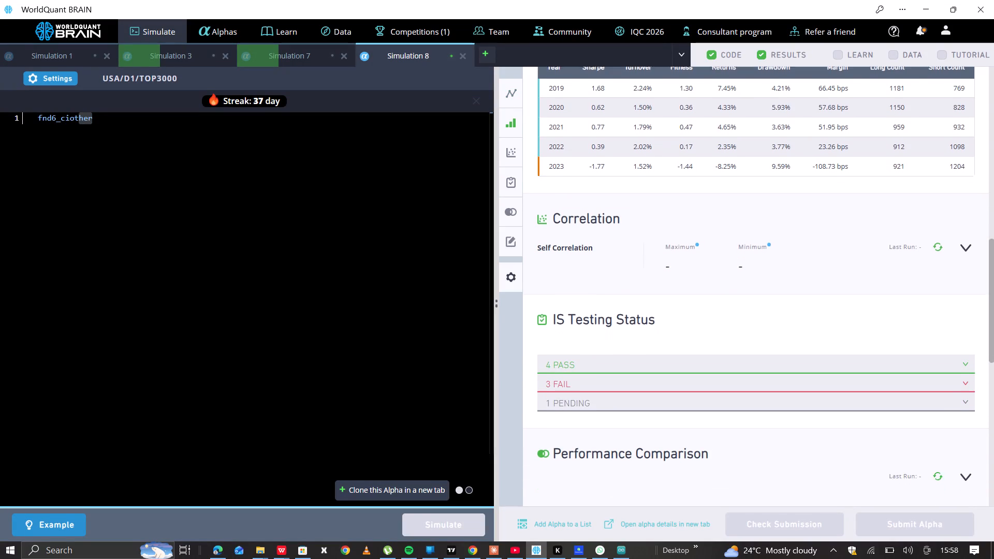
click(111, 109)
click(104, 117)
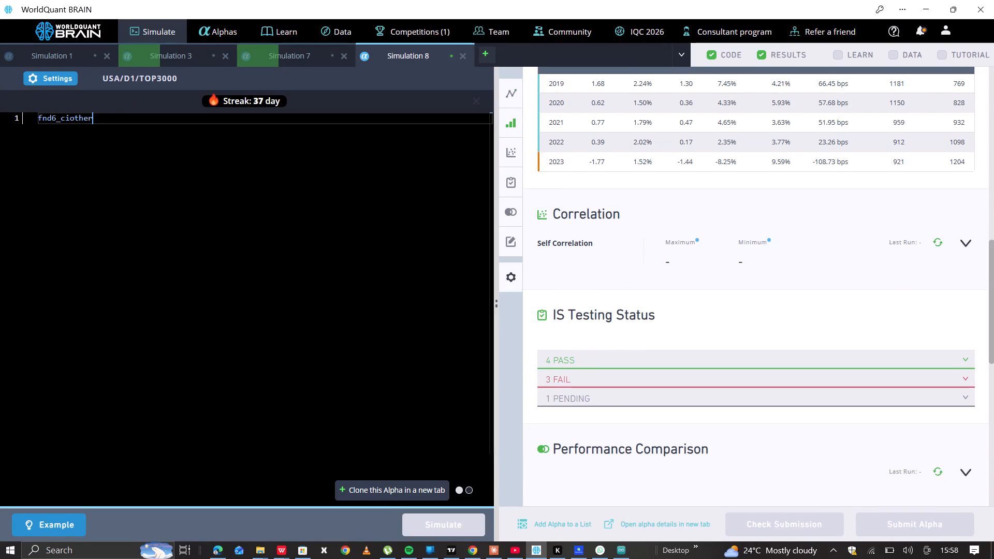
key(shift+parenright)
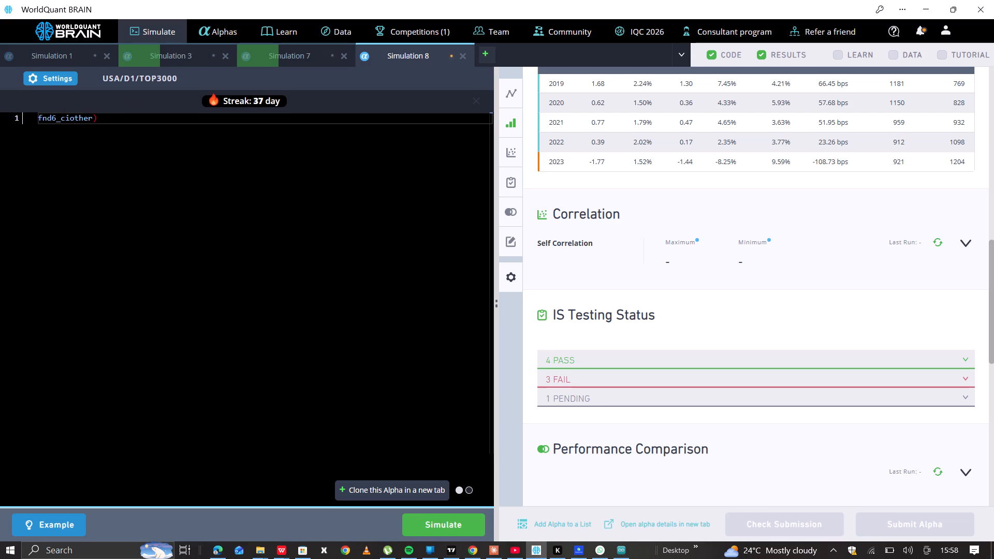
click(39, 120)
text(rank()
click(446, 531)
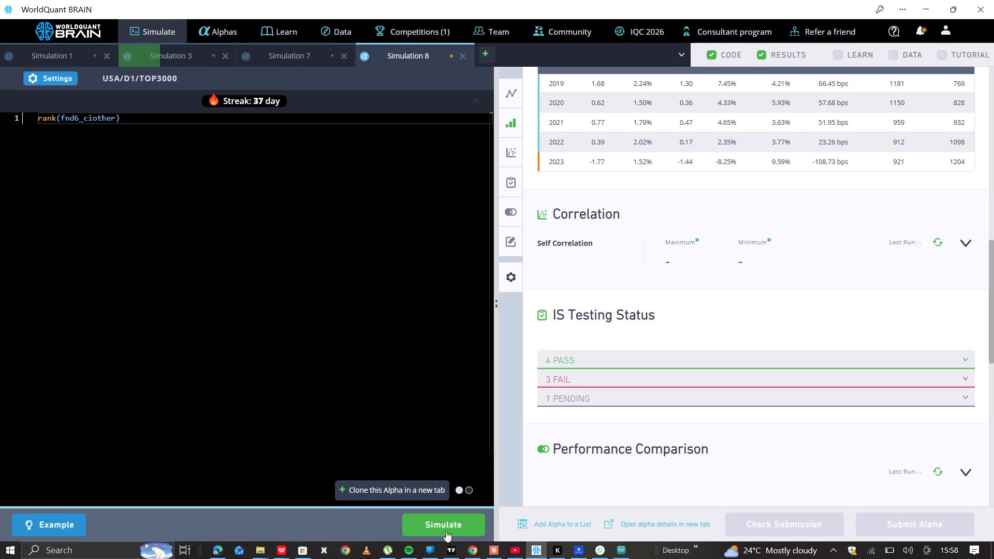
Show Simulation 7's test period, multiply its expression by rank(-returns), and simulate it again.
click(317, 48)
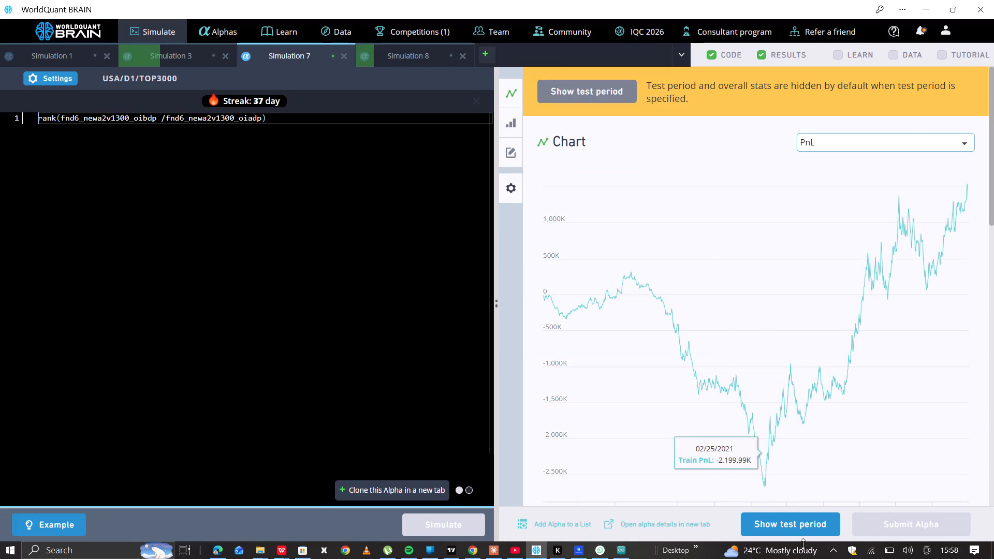
click(782, 526)
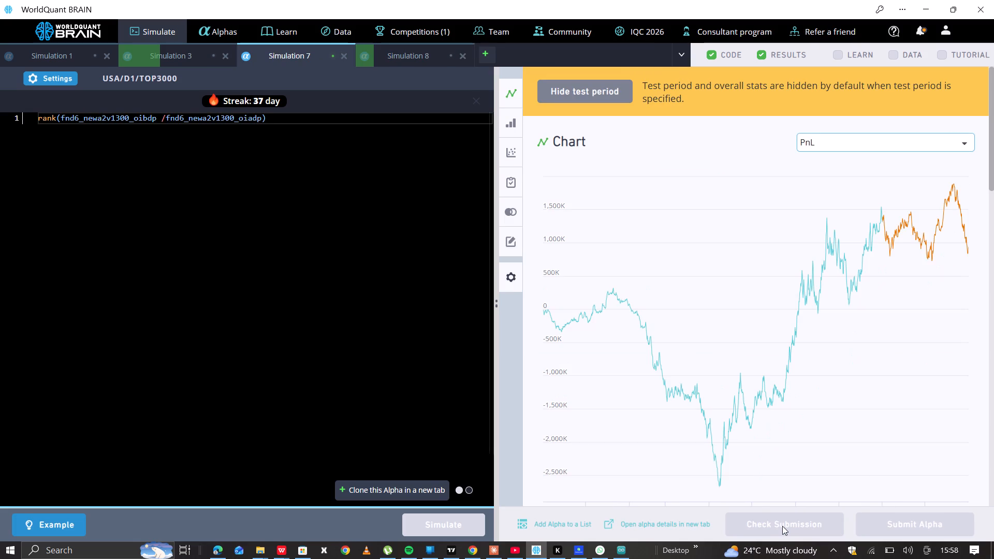
double_click(303, 138)
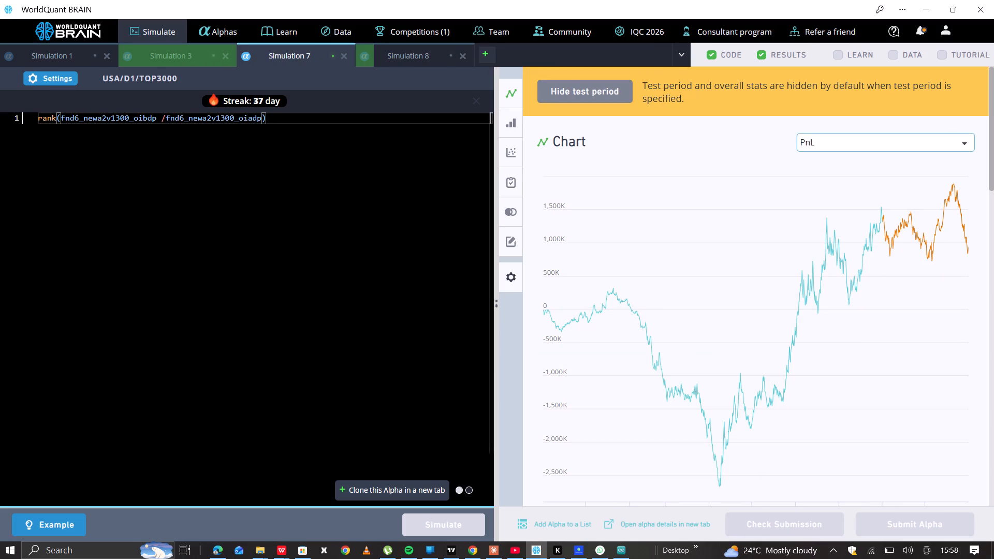
text(*rank)
key(shift+parenleft)
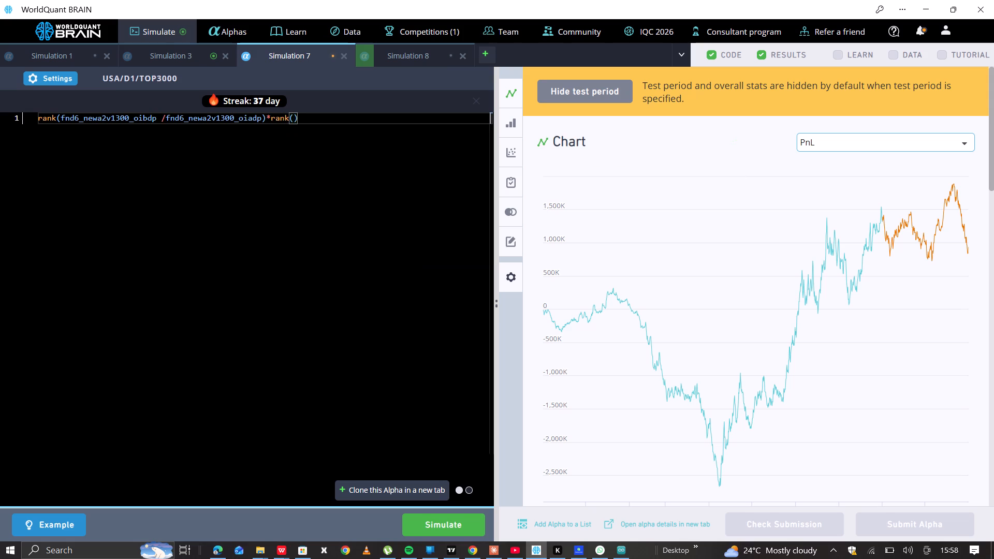
text(-returns)
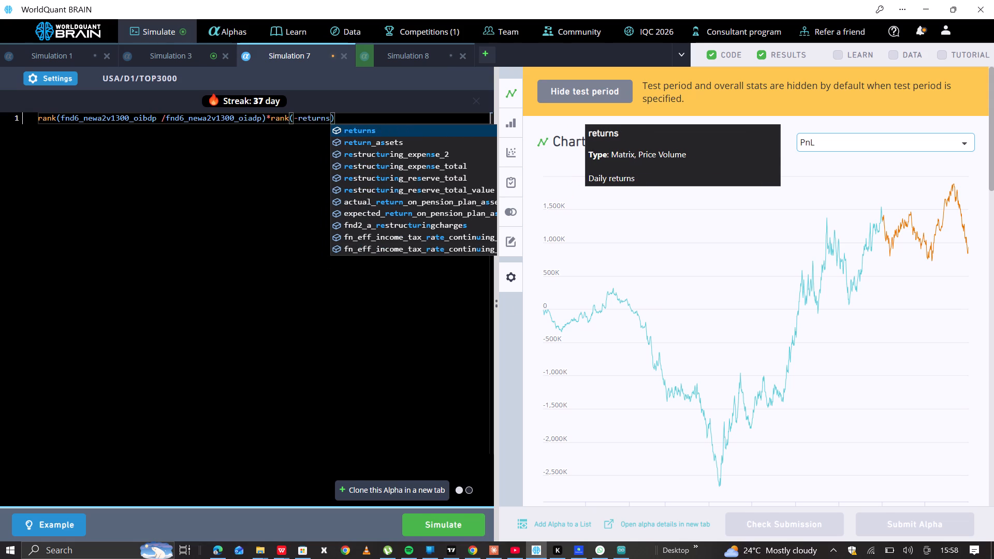
click(463, 519)
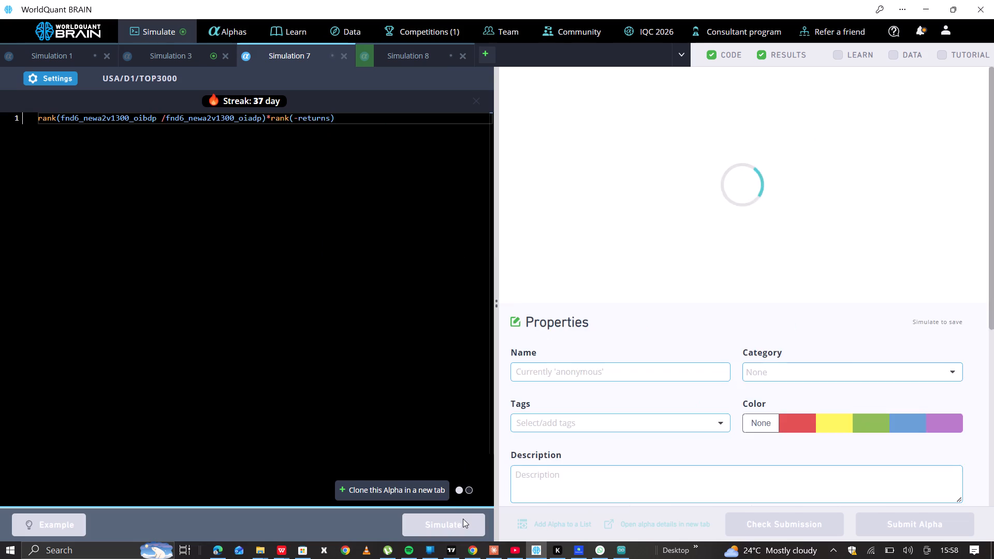
Review Simulation 3's test and IS period summaries, set its ts_decay_linear window to 1, and simulate it again.
click(156, 52)
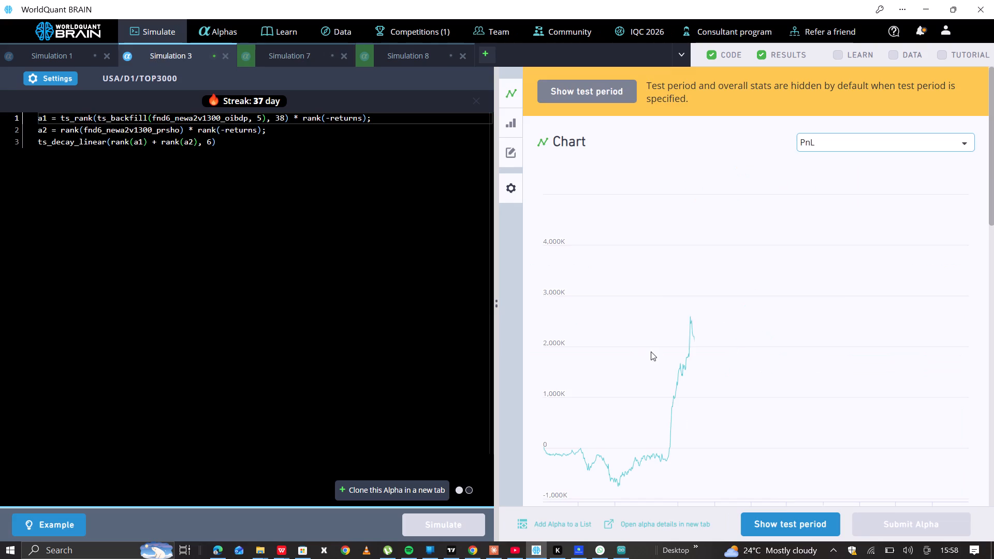
click(766, 512)
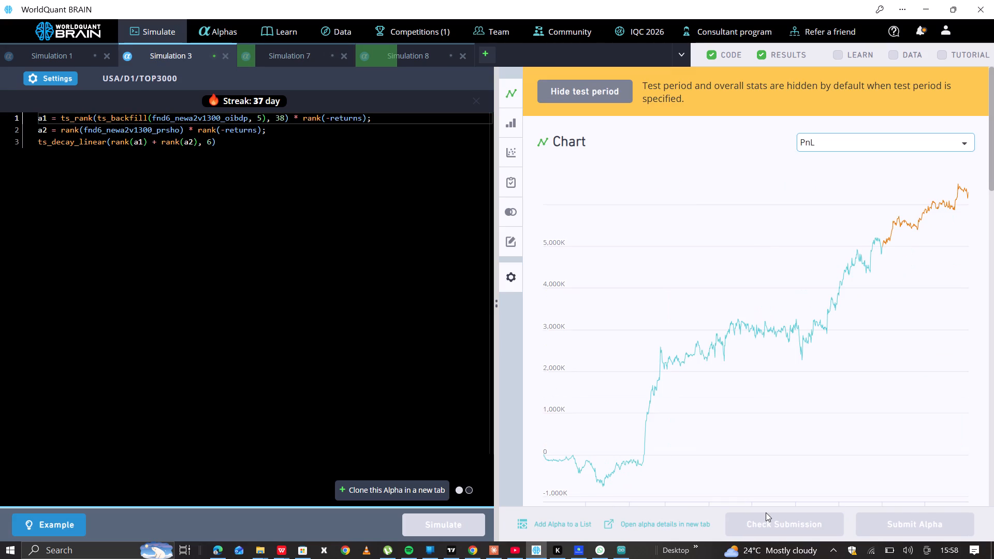
scroll(699, 364, down, 4)
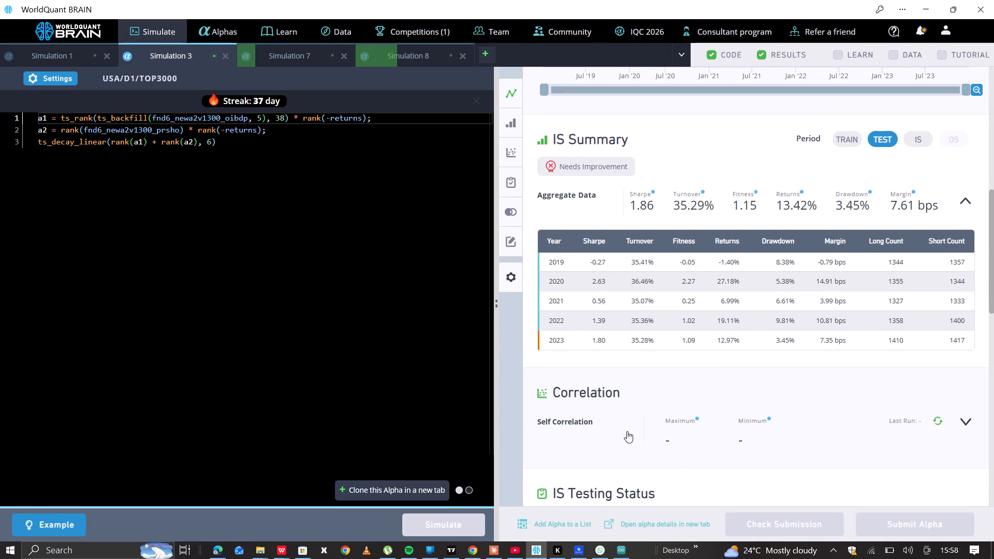
click(918, 133)
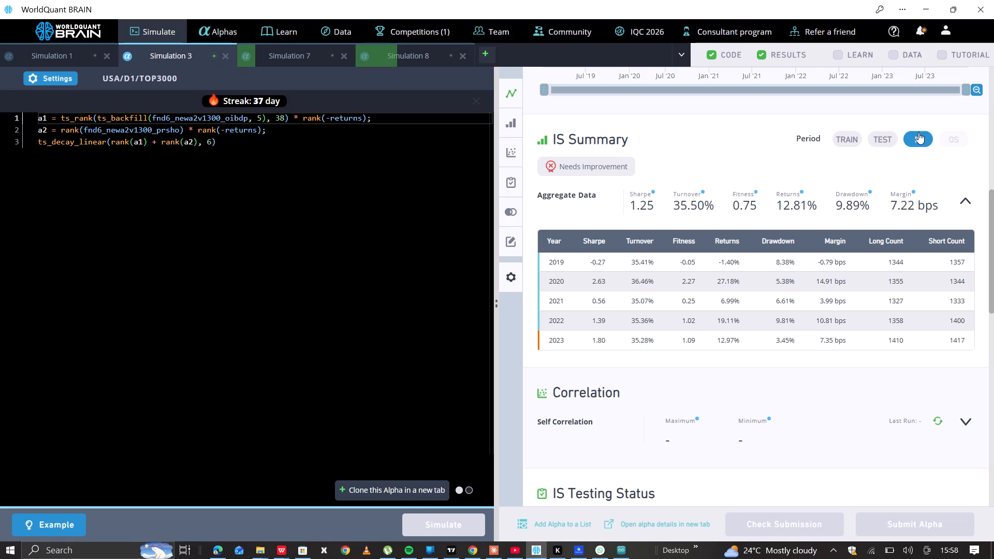
click(213, 142)
key(BackSpace)
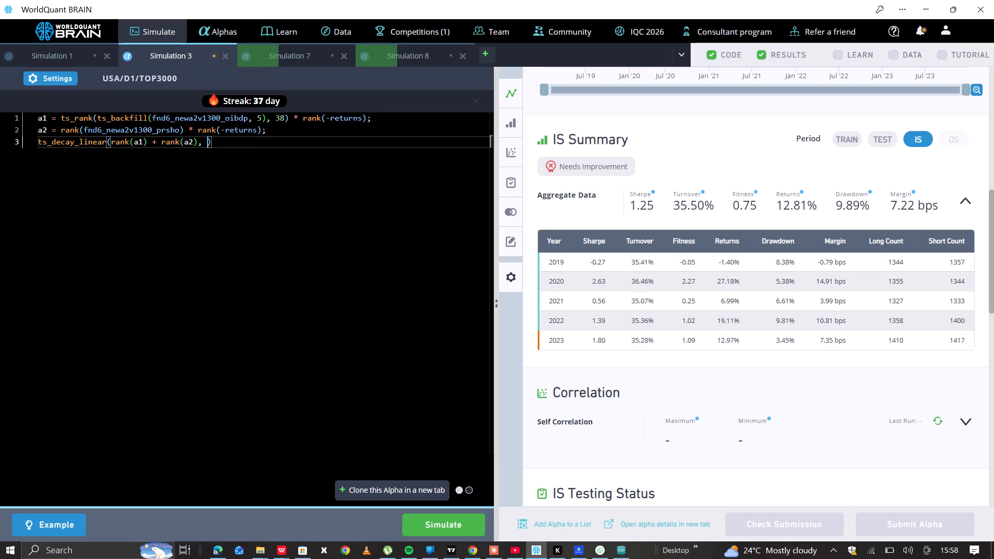
key(1)
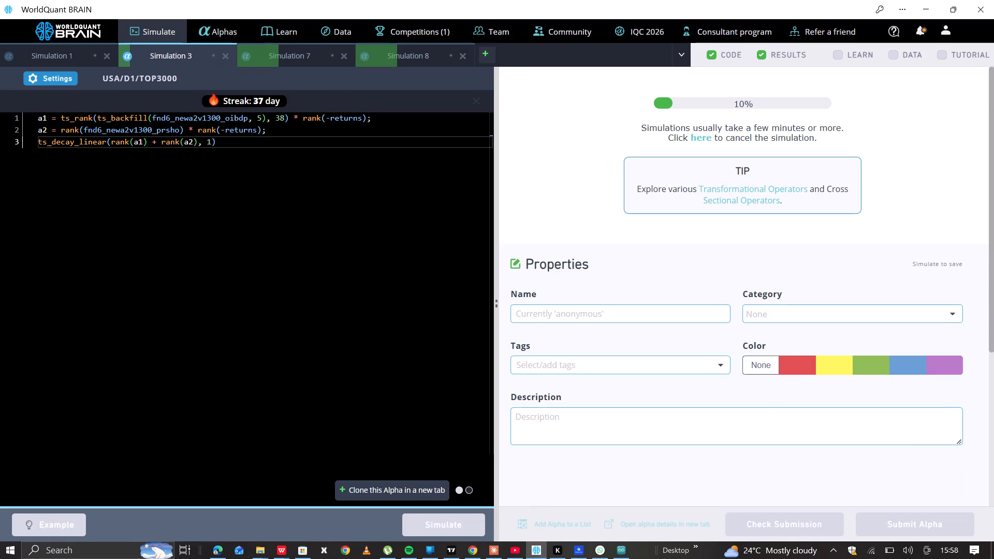
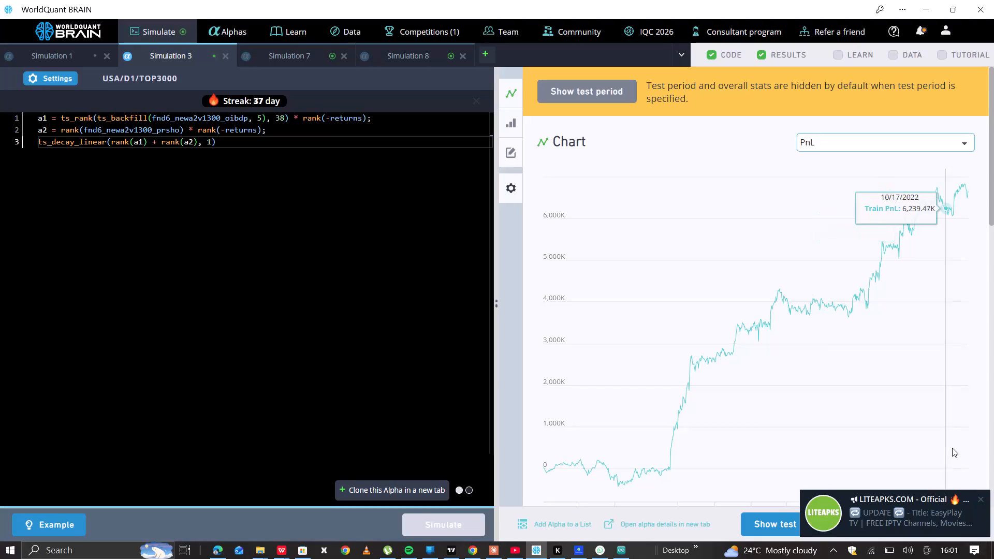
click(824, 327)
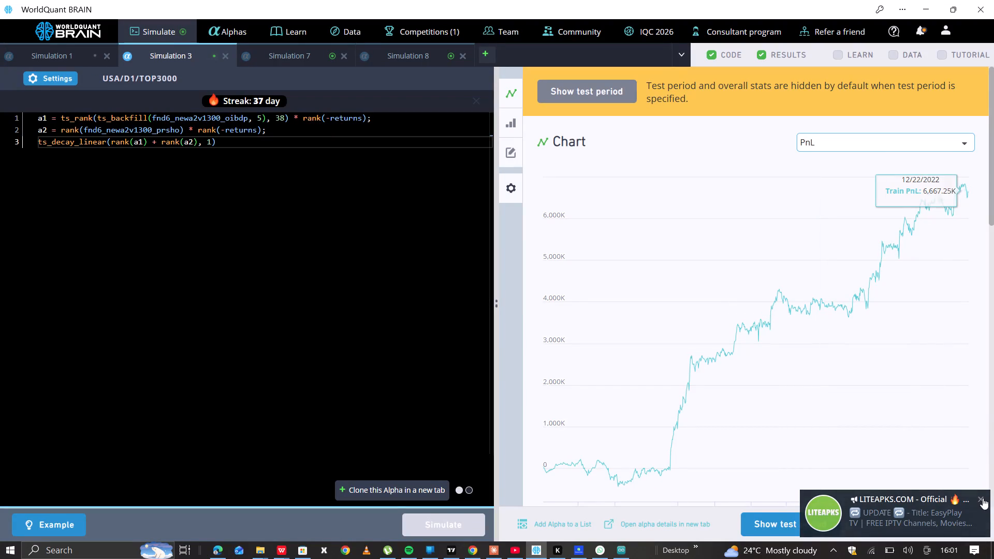
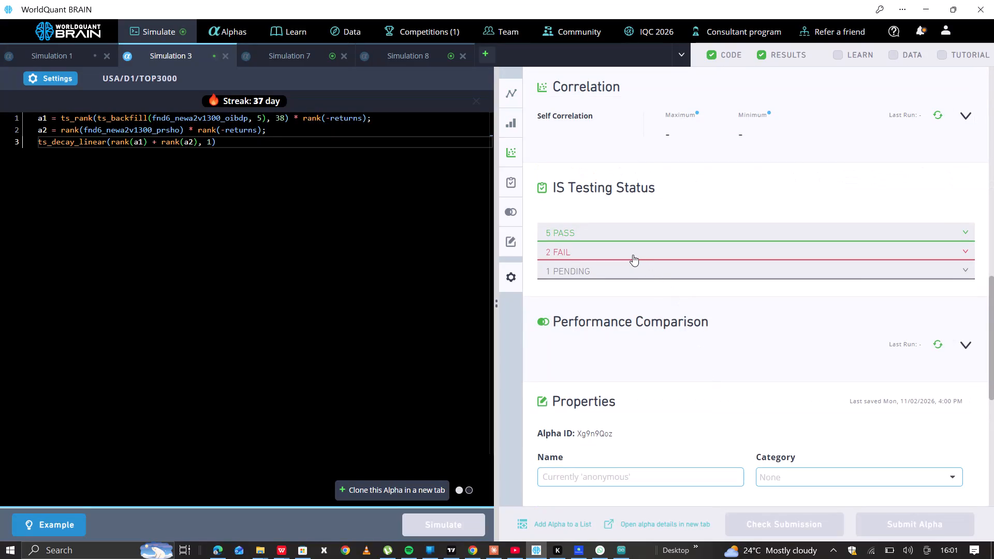
Expand Simulation 3's failed IS tests, set the ts_backfill window in a1 to 10, and re-simulate.
click(633, 255)
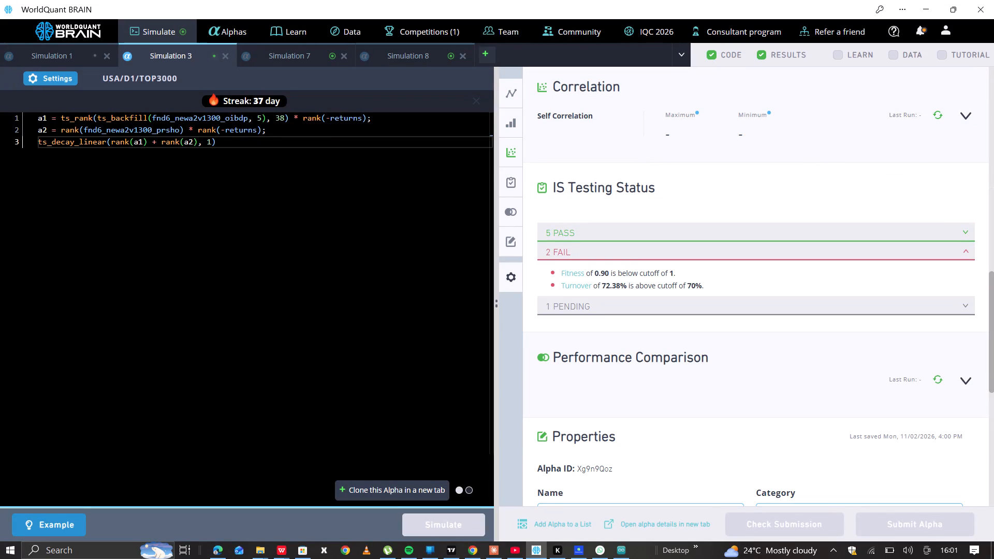
click(284, 120)
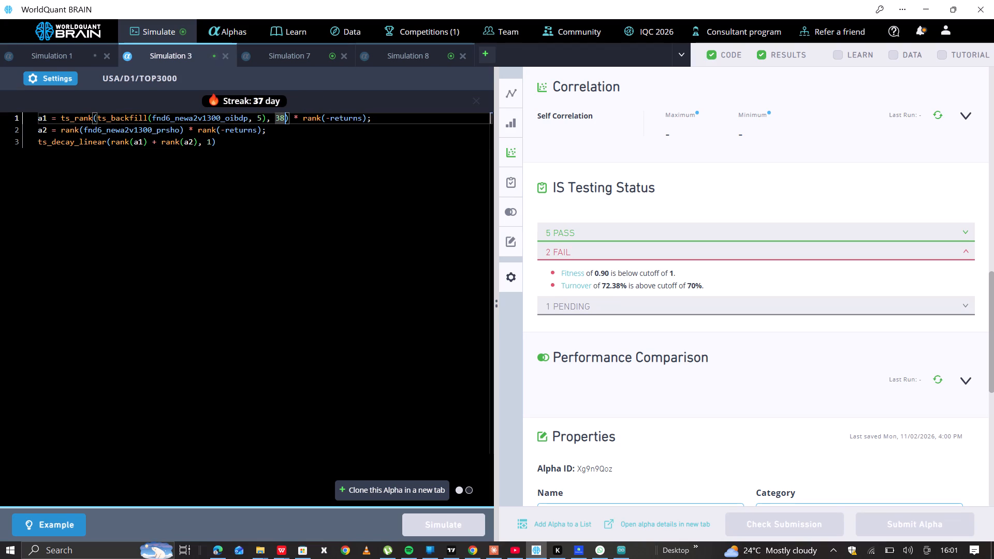
click(261, 117)
key(BackSpace)
text(10)
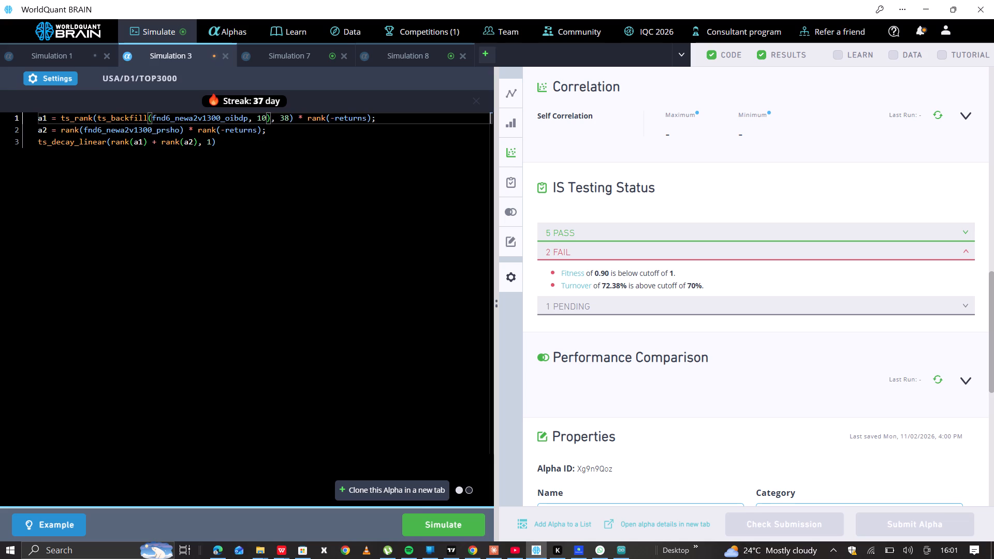
click(434, 529)
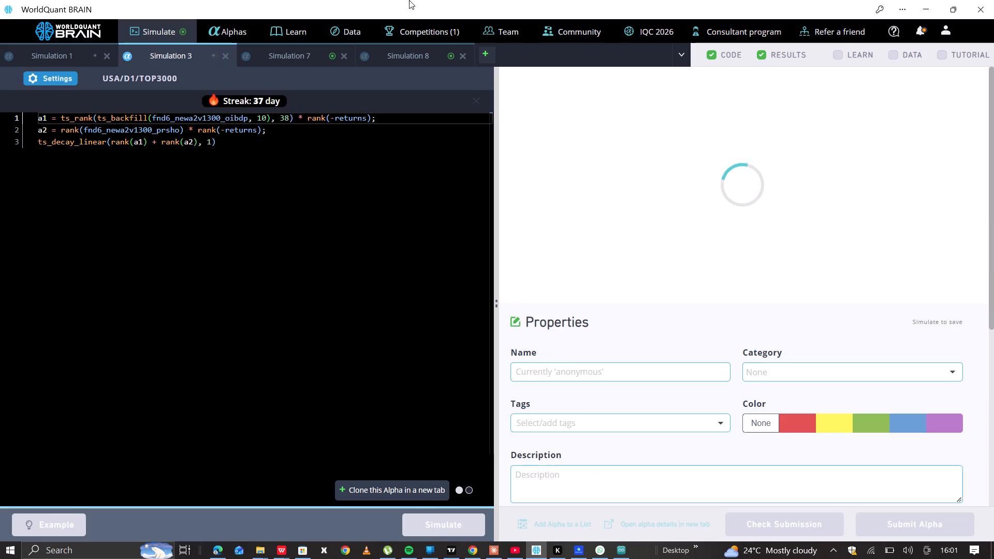
Show the test period for Simulation 7 and expand its failed IS tests to examine them.
click(301, 56)
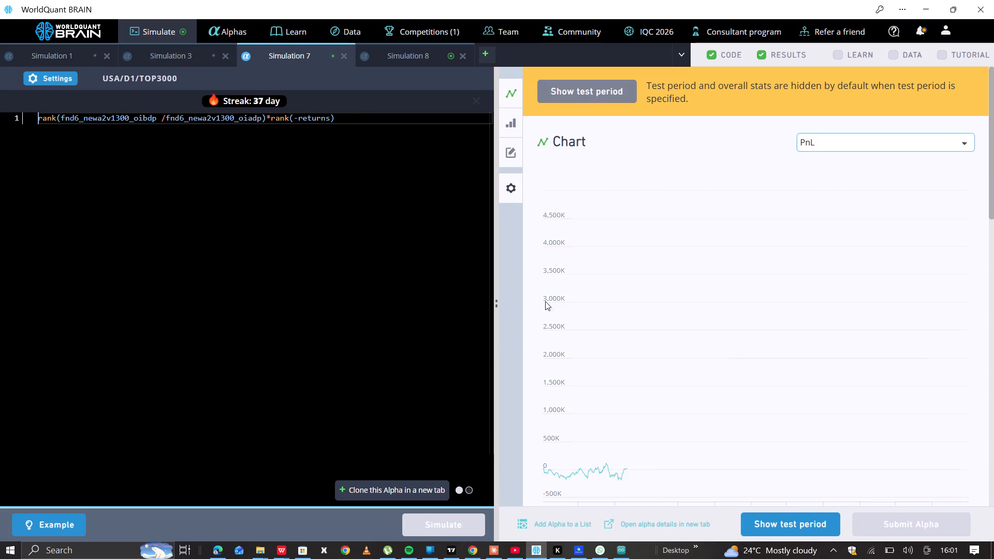
click(771, 522)
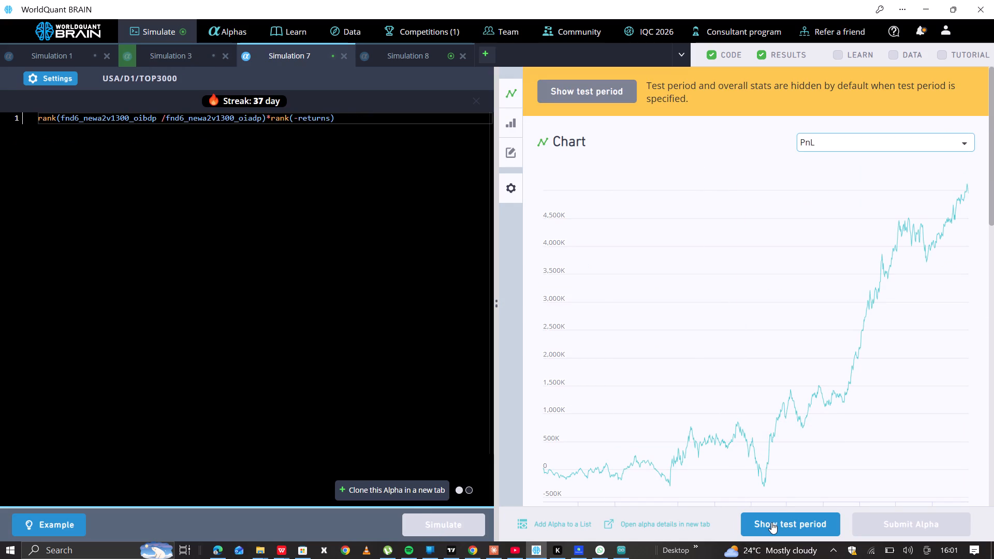
scroll(703, 334, down, 6)
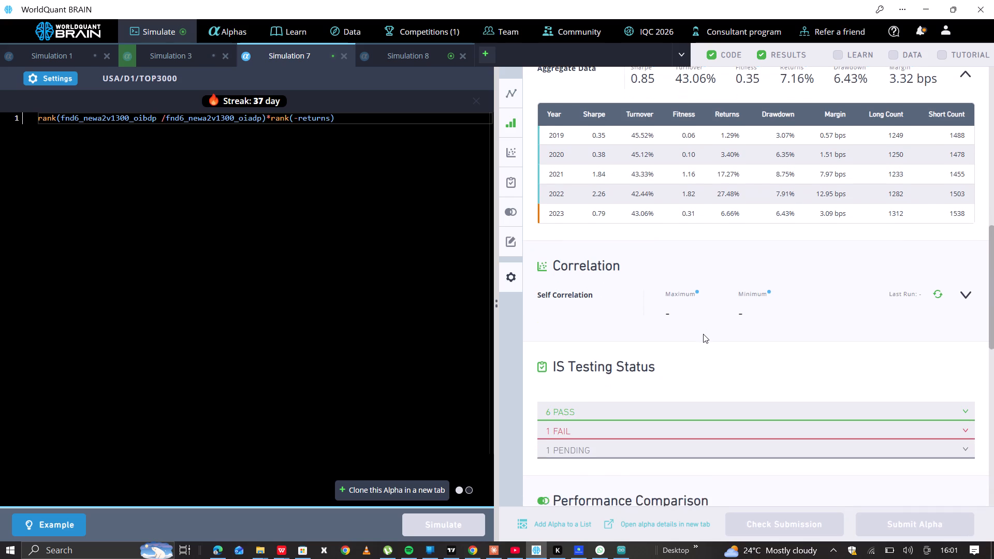
scroll(703, 334, down, 1)
click(636, 401)
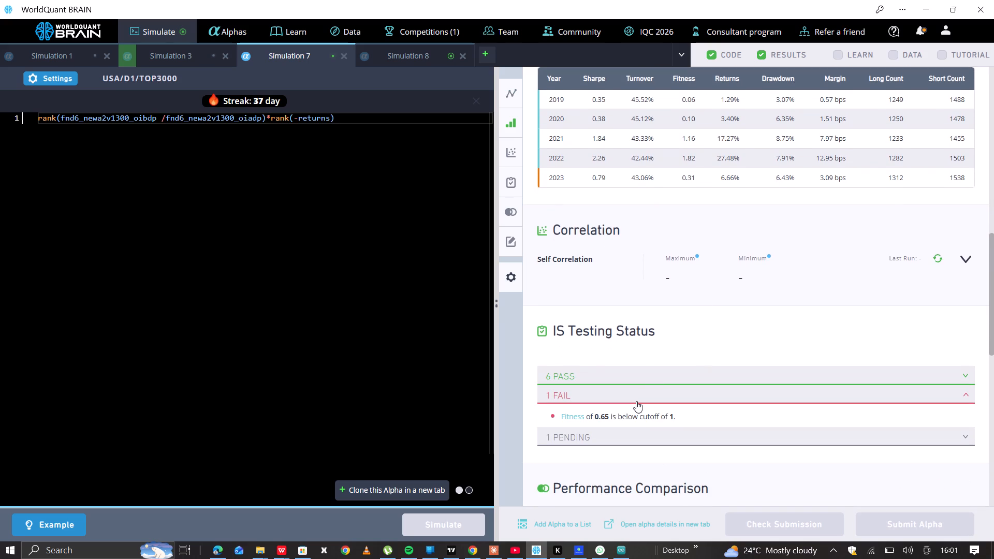
Set Simulation 7's neutralization to Industry and re-simulate the alpha.
click(36, 71)
click(149, 253)
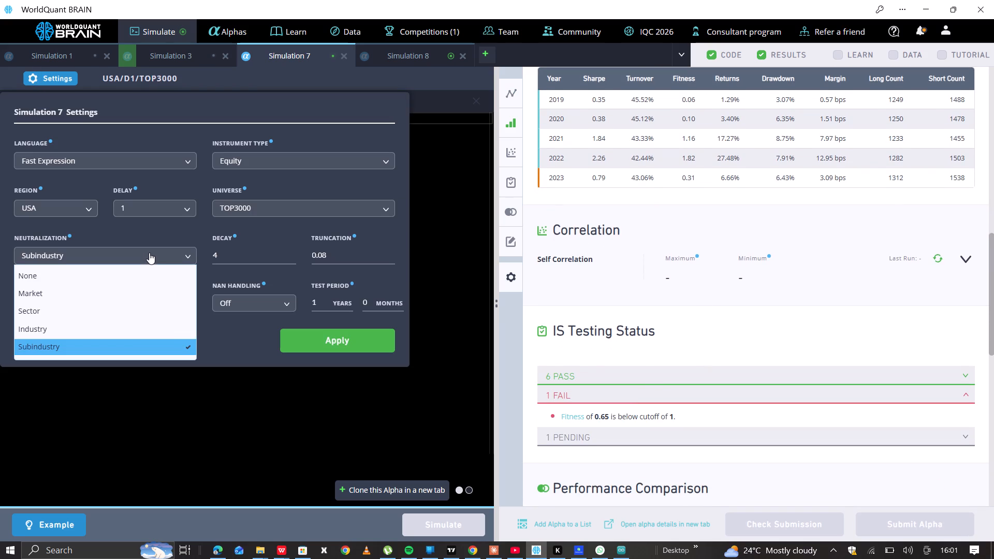
click(169, 329)
click(318, 341)
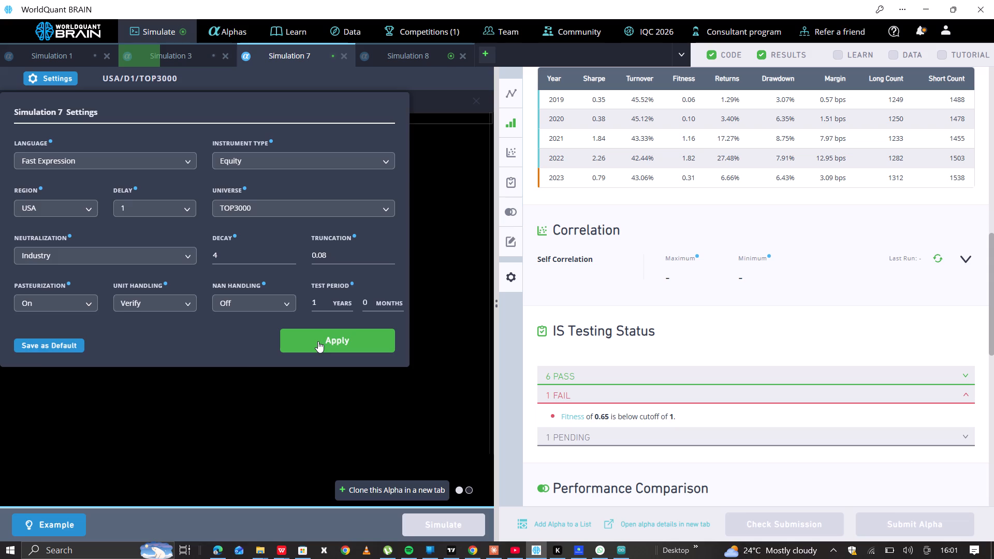
click(464, 523)
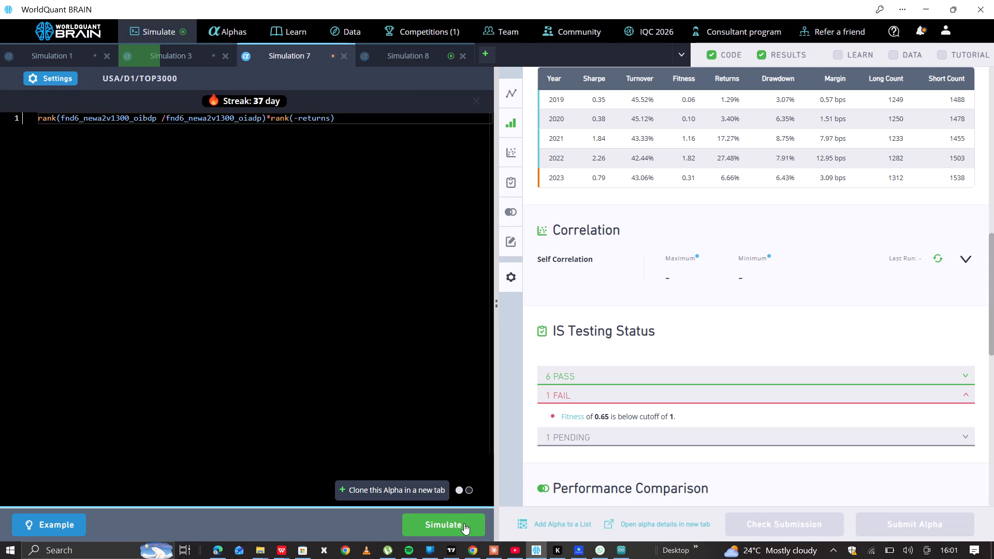
Show the test period for Simulation 8 and expand its failed IS tests to examine them.
click(403, 61)
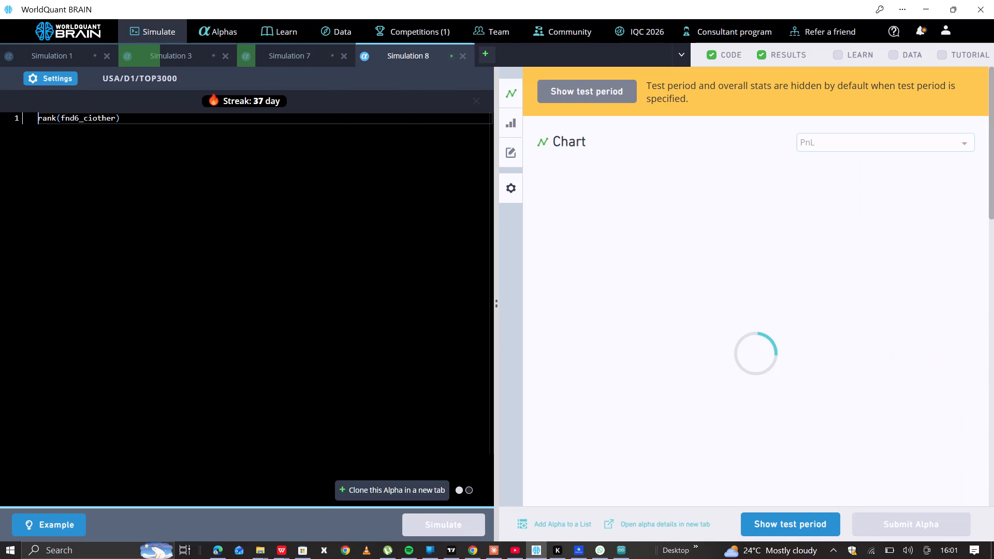
click(792, 522)
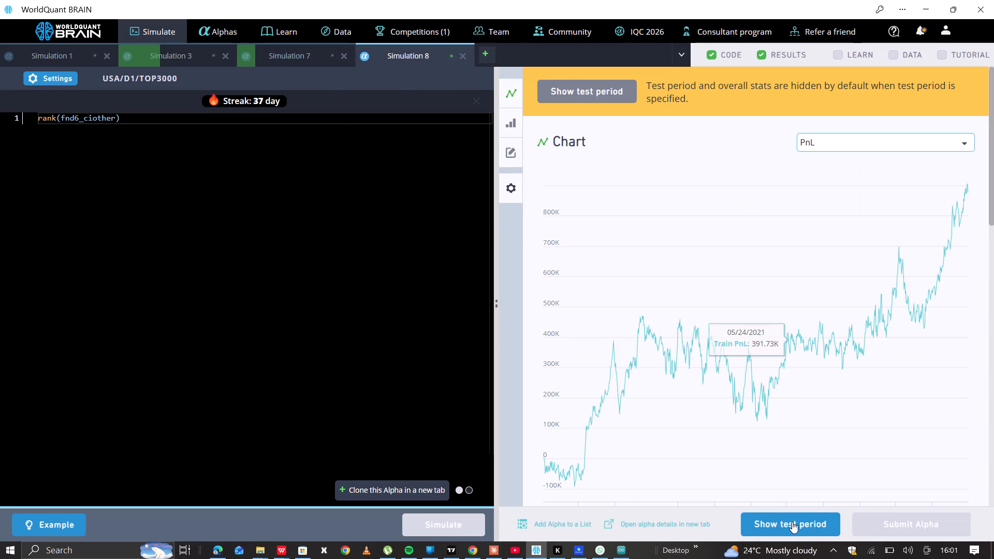
scroll(755, 339, down, 4)
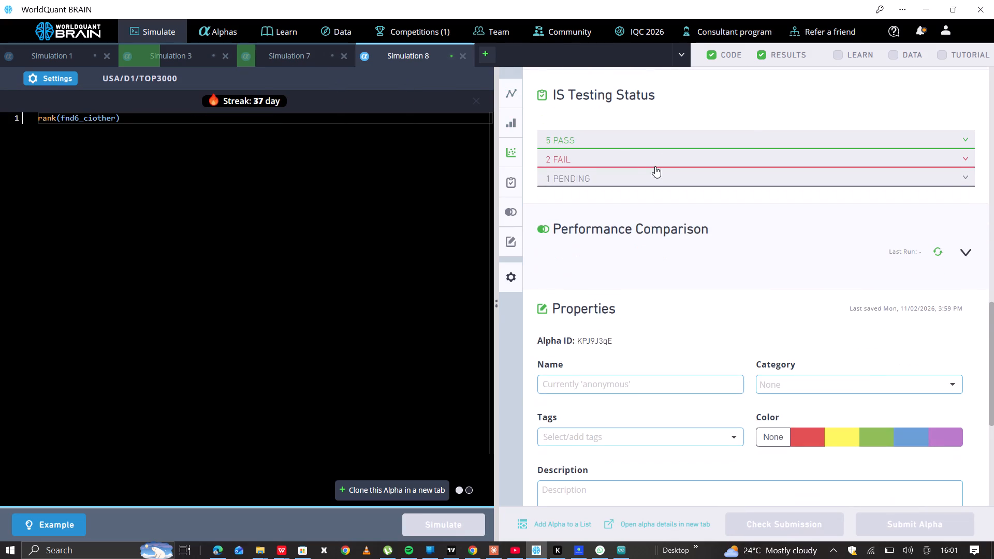
click(620, 149)
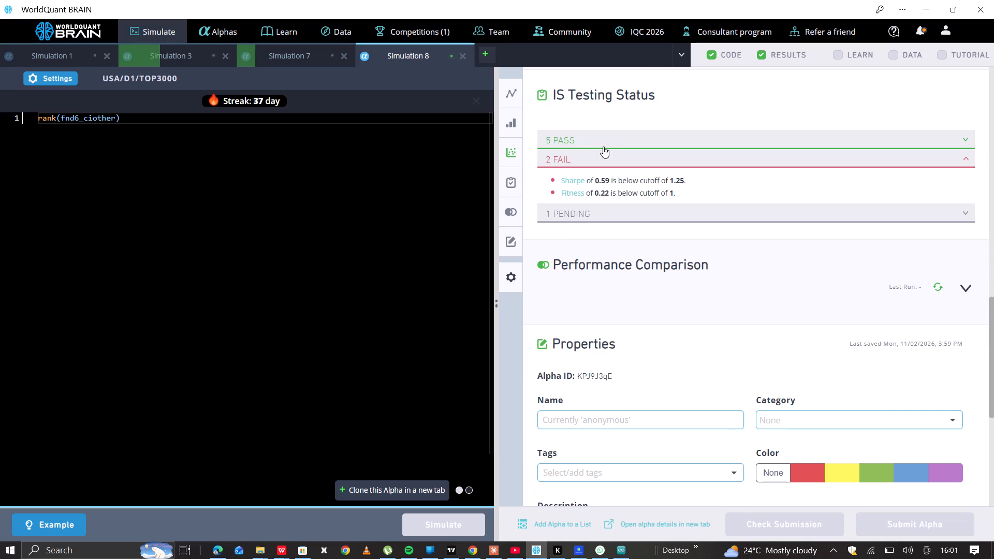
Append *rank(-returns) to the rank(fnd6_ciother) expression in Simulation 8 and re-simulate it.
click(171, 115)
text(*rank)
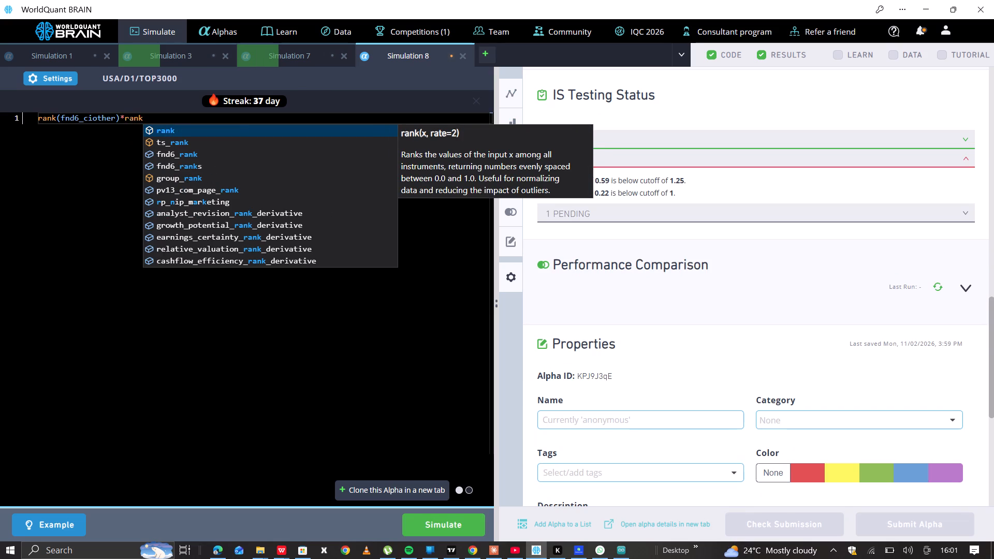
text((-retut)
key(BackSpace)
text(rns)
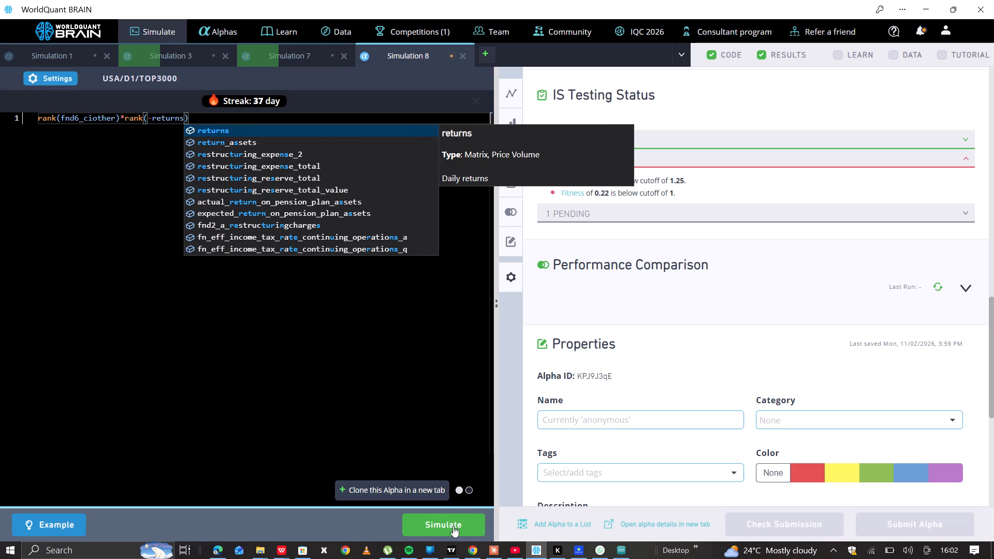
click(453, 526)
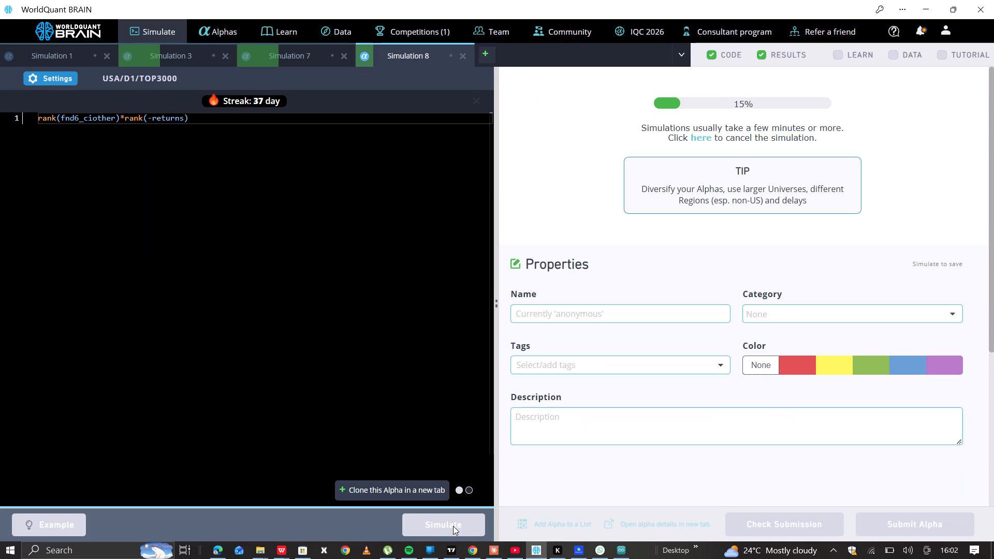
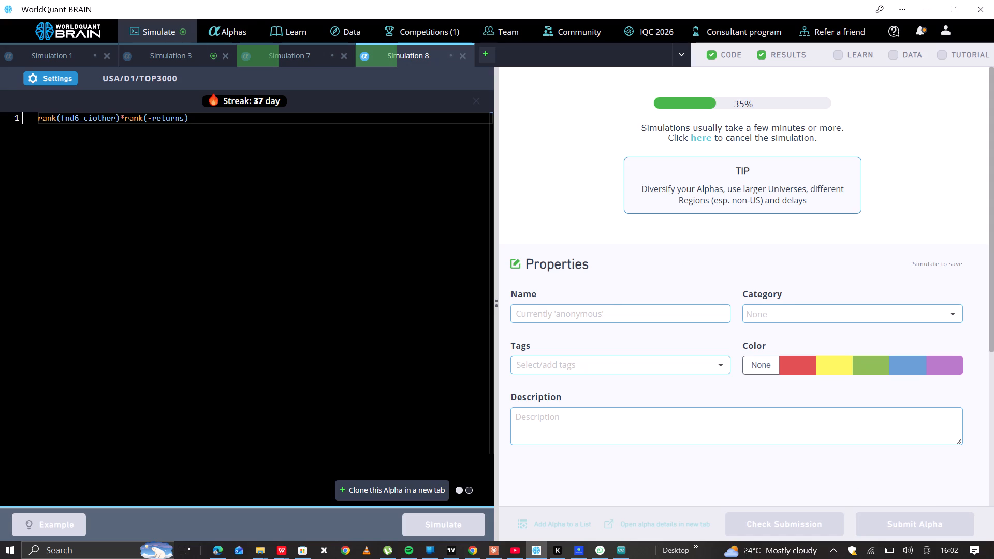
Show the test period for Simulation 3 and expand its pending and failed IS tests to examine them.
click(158, 61)
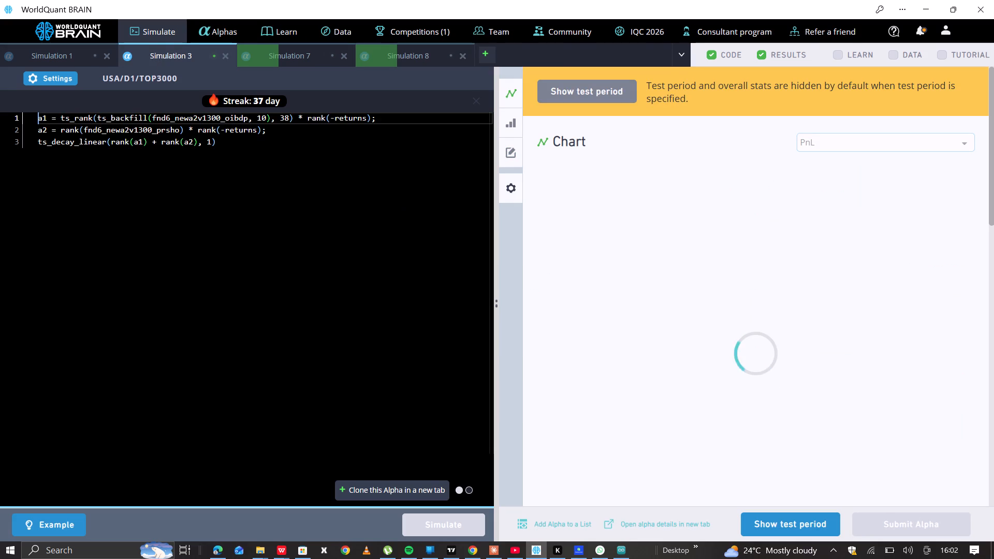
click(779, 527)
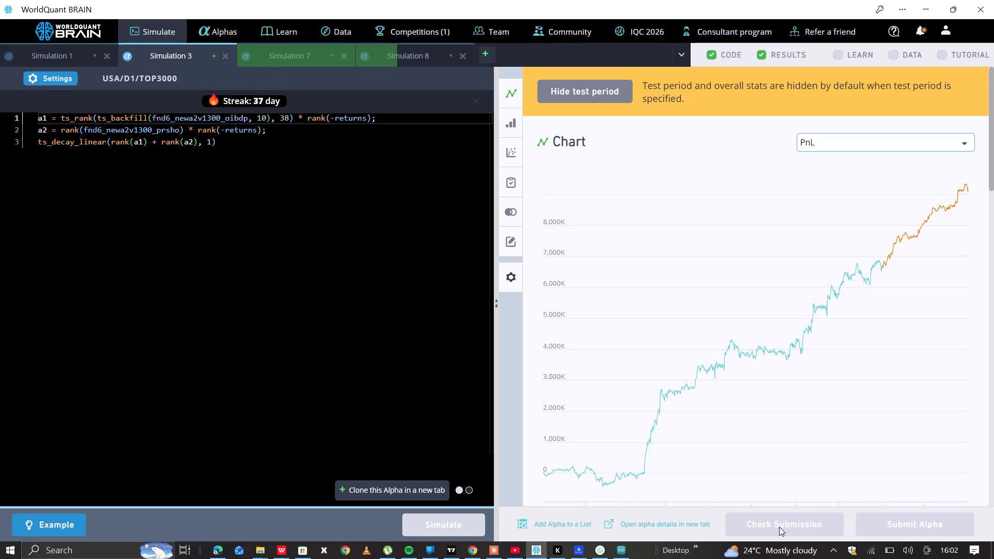
scroll(630, 272, down, 6)
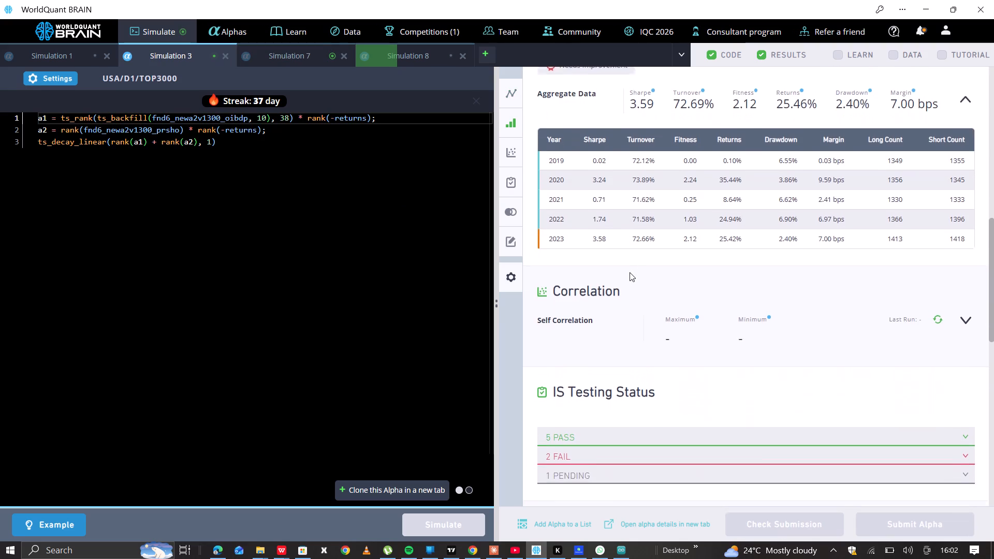
scroll(630, 272, down, 1)
click(577, 396)
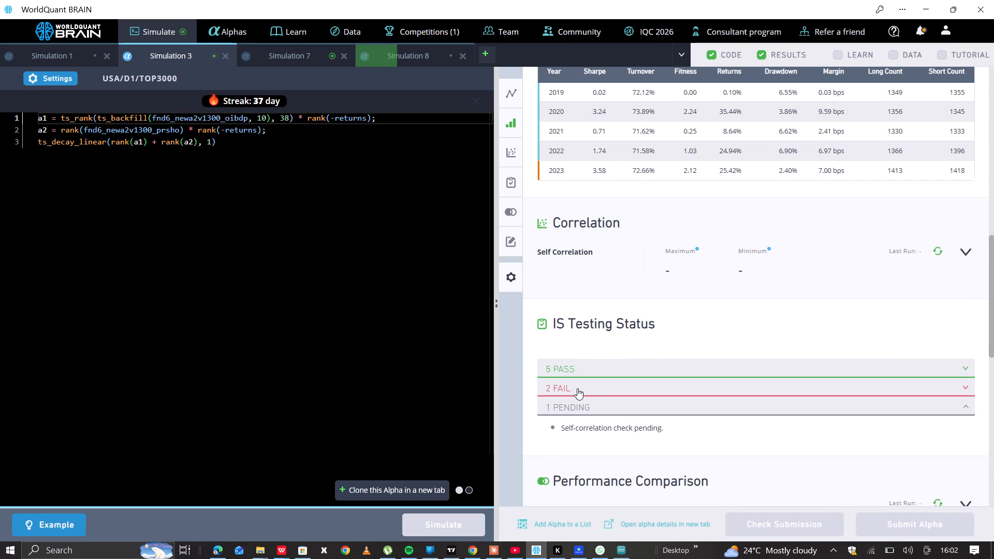
click(577, 383)
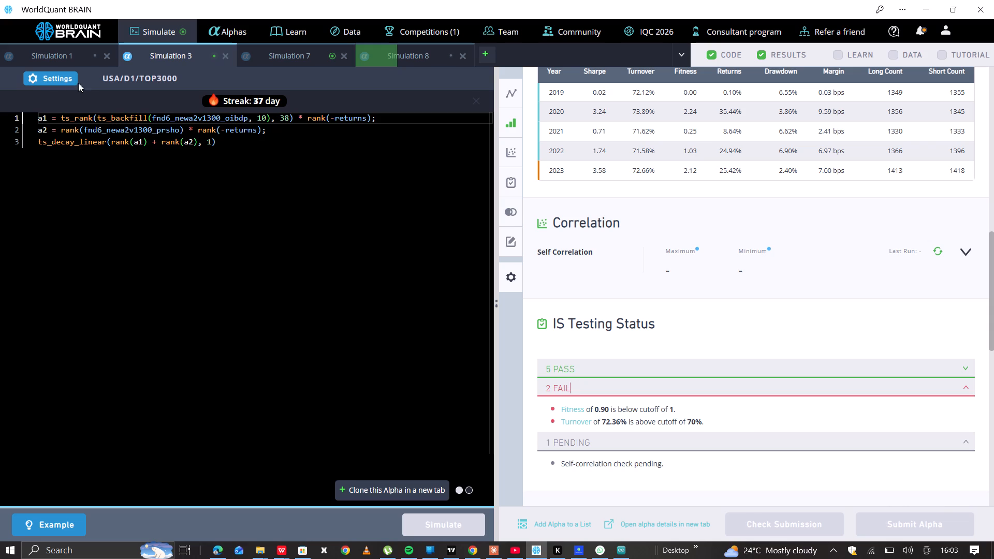
Set Simulation 3's decay to 7 and re-simulate the alpha.
click(51, 77)
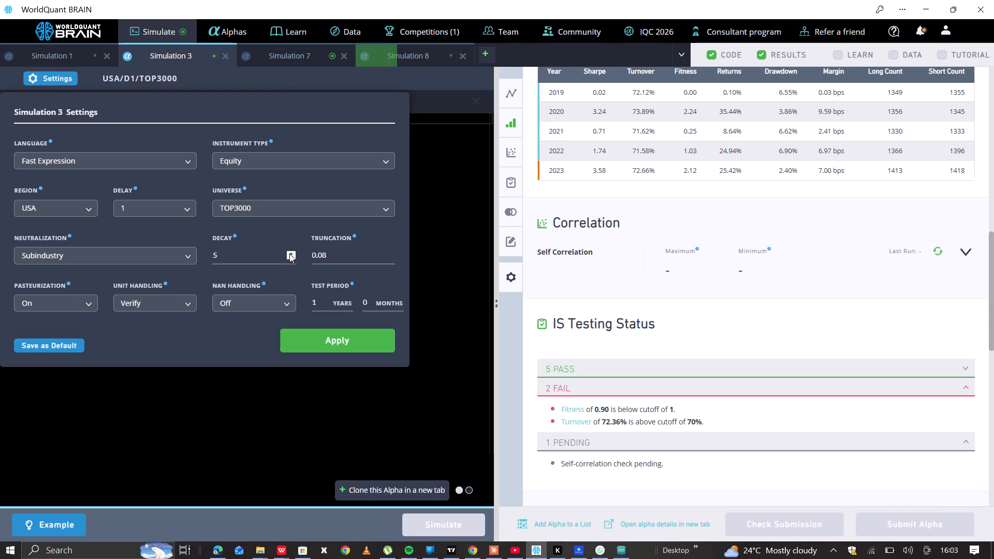
click(293, 252)
click(293, 252)
drag(293, 252, 313, 341)
click(313, 341)
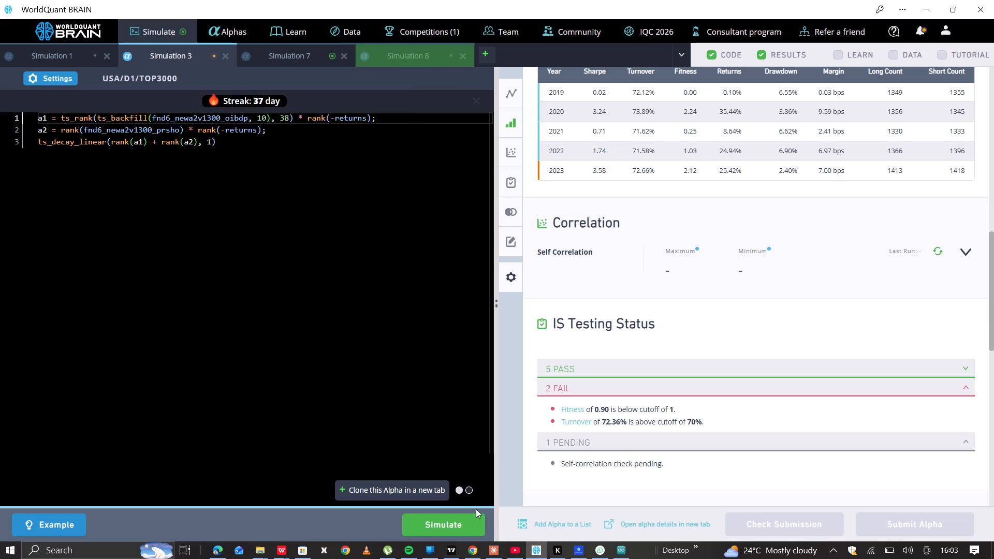
click(466, 516)
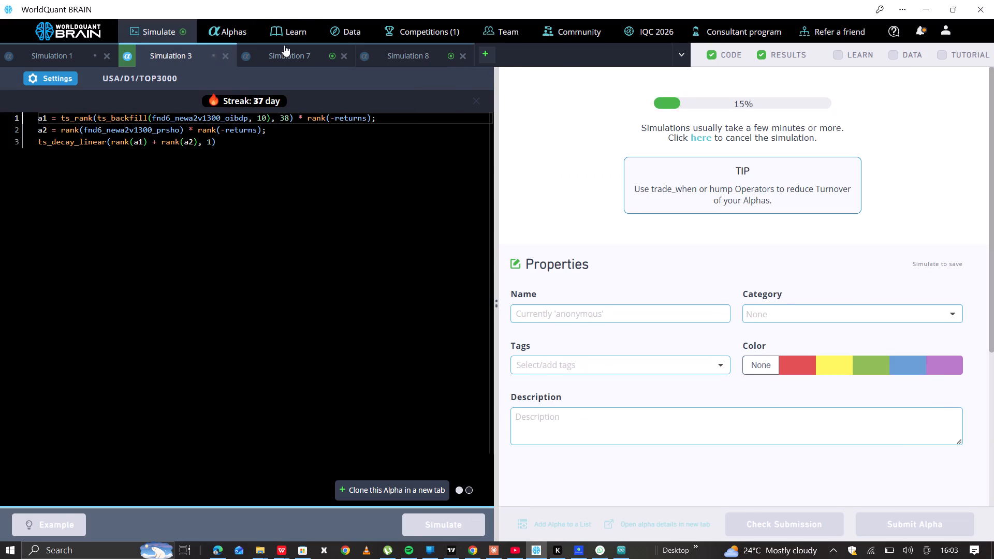
Show the test period for Simulation 7 and expand its failed IS tests to examine them.
click(283, 46)
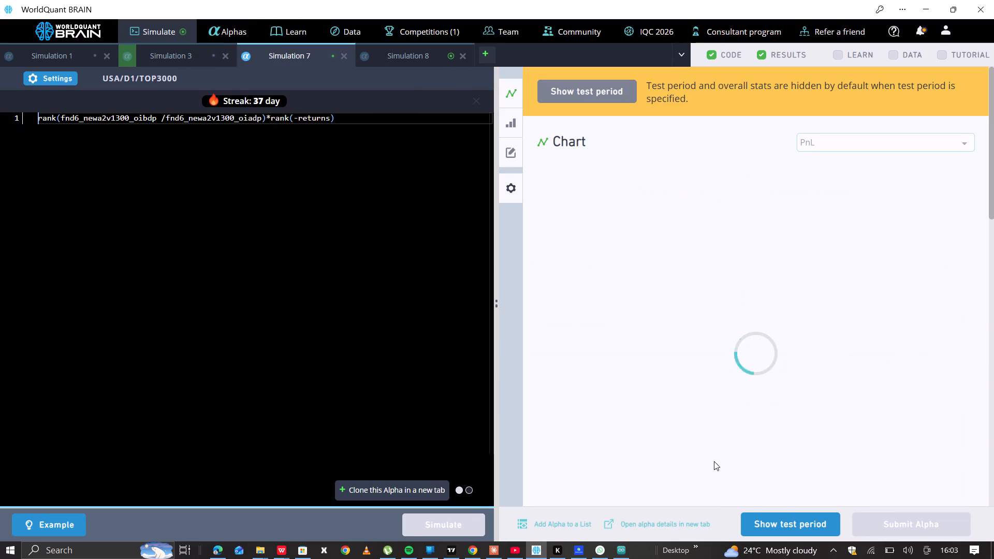
click(769, 530)
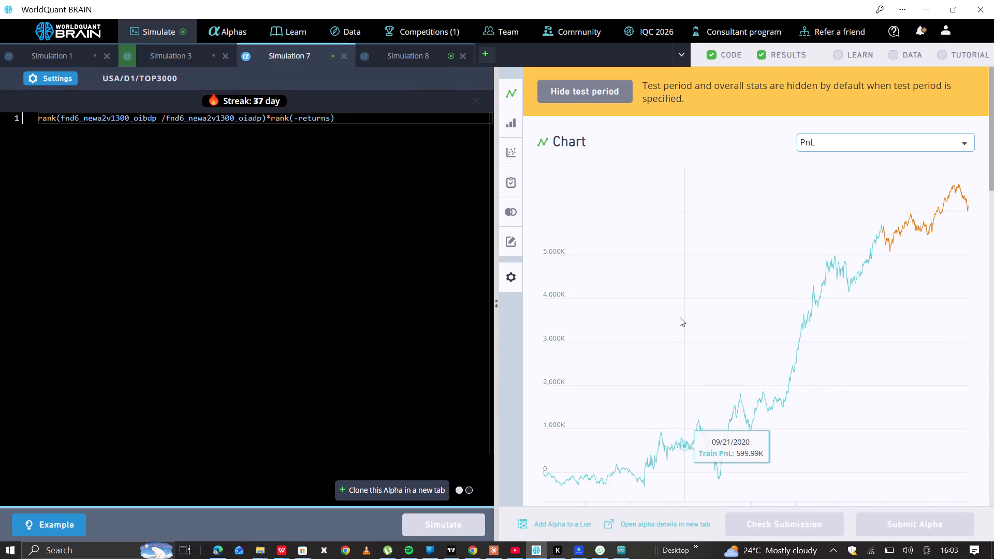
scroll(680, 317, down, 5)
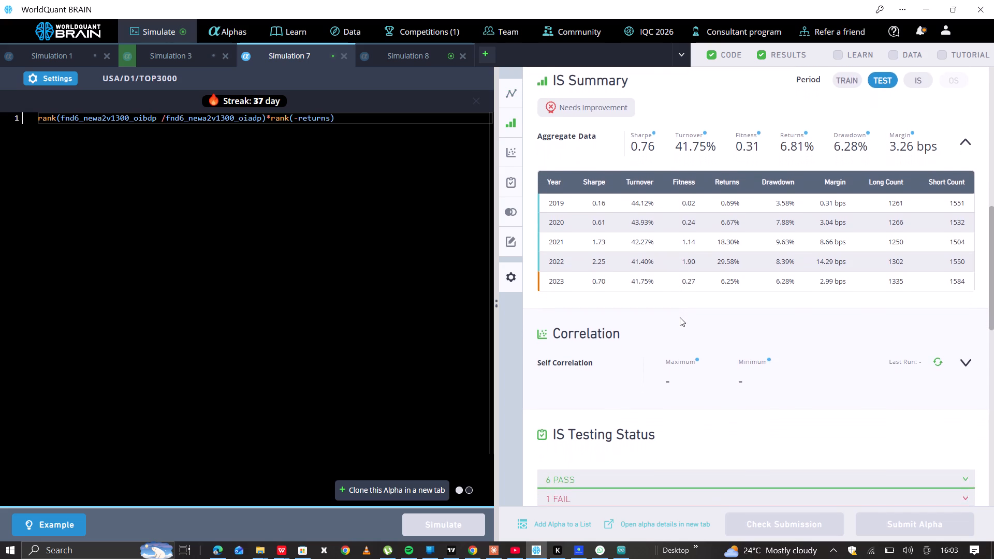
scroll(680, 317, down, 1)
click(618, 395)
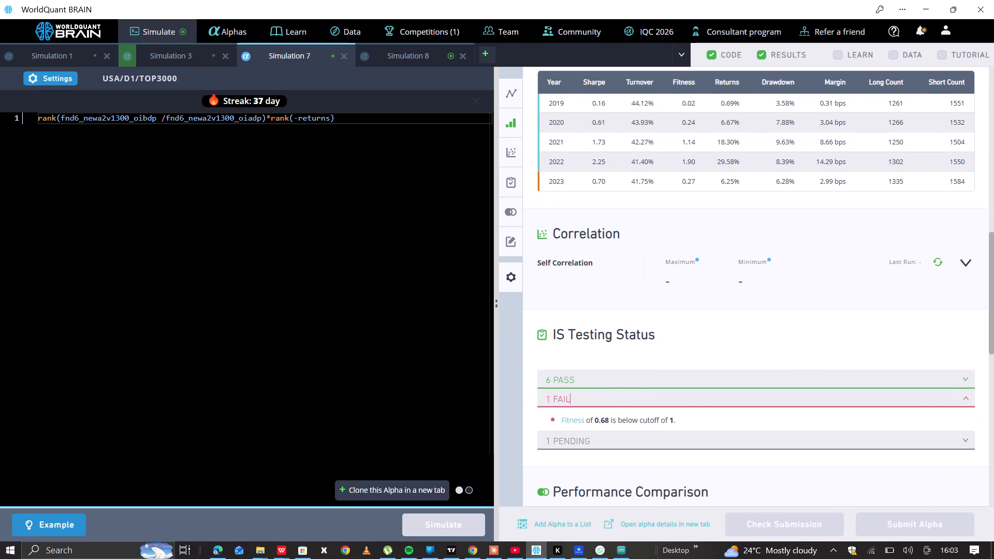
Set Simulation 7's neutralization to Sector and re-simulate the alpha.
click(73, 78)
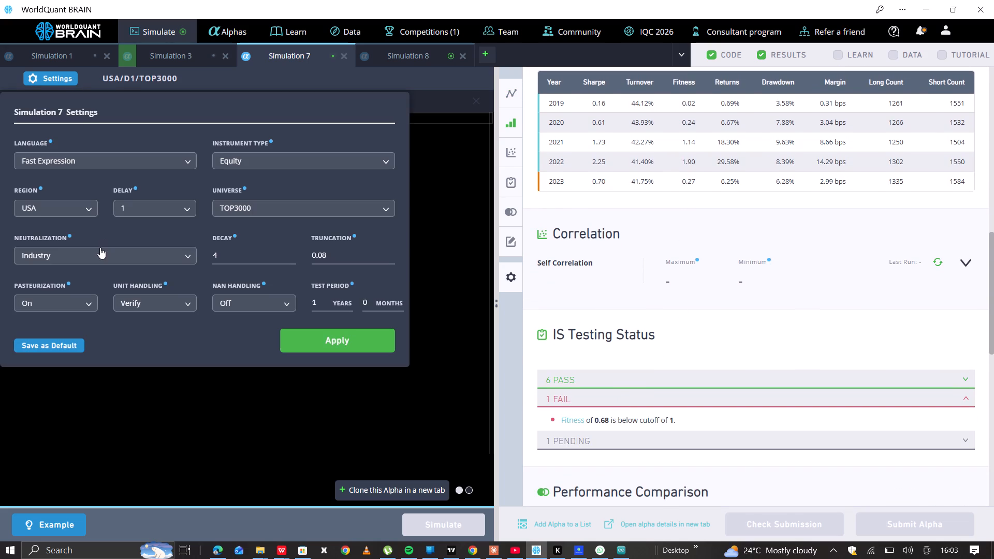
click(100, 247)
click(125, 312)
click(334, 346)
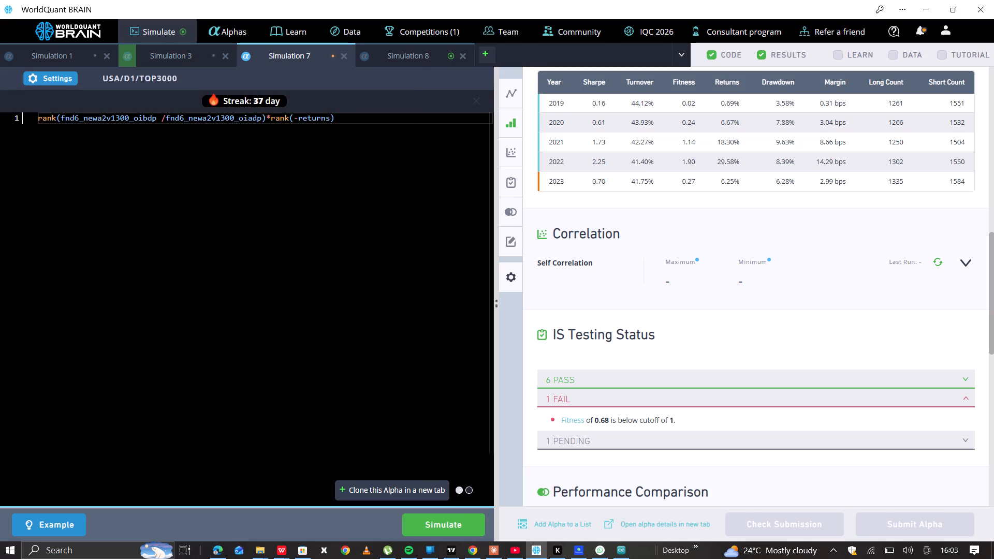
click(460, 516)
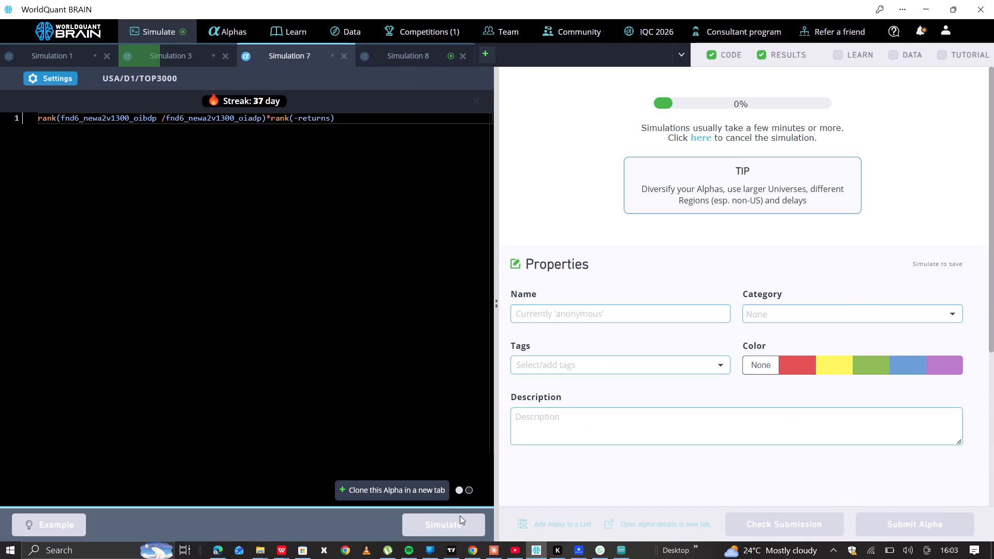
Show the test period for Simulation 8 and expand its failed IS tests to examine them.
click(421, 51)
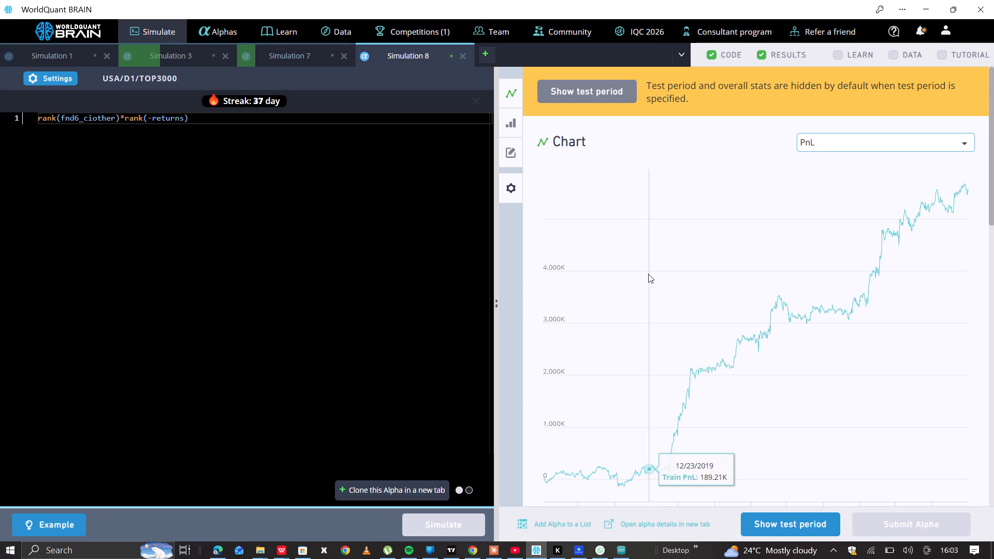
click(795, 517)
scroll(726, 360, down, 4)
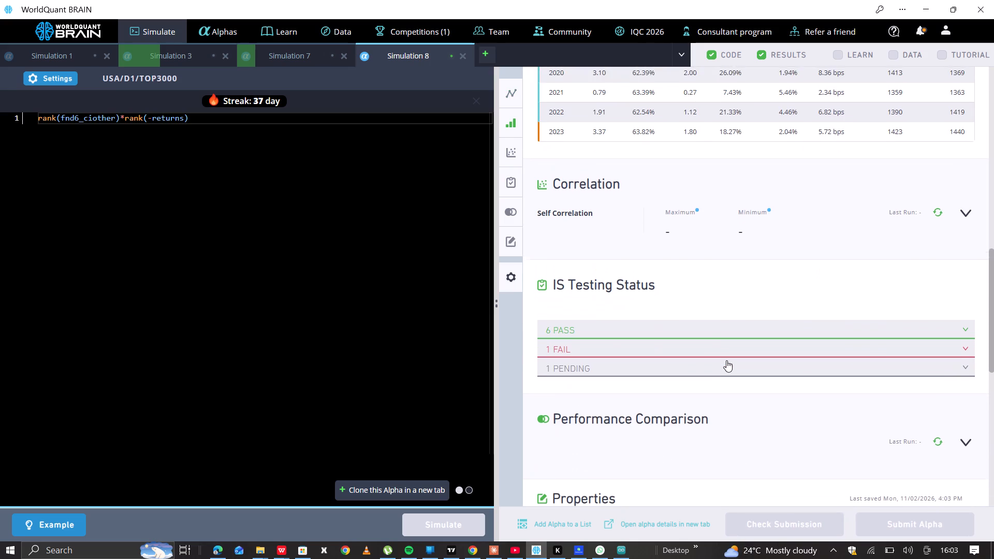
click(694, 341)
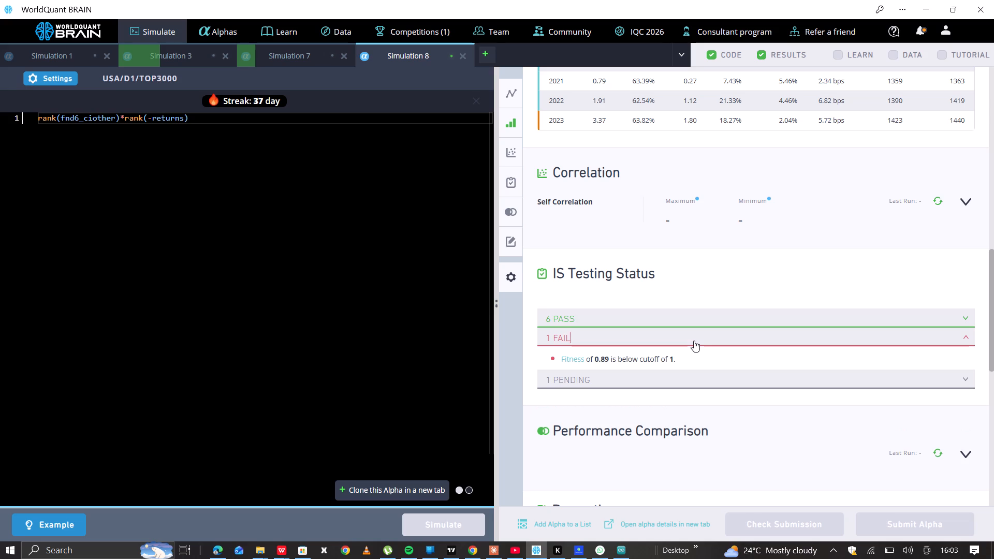
Increase the decay in Simulation 8's settings and re-simulate the alpha.
click(53, 71)
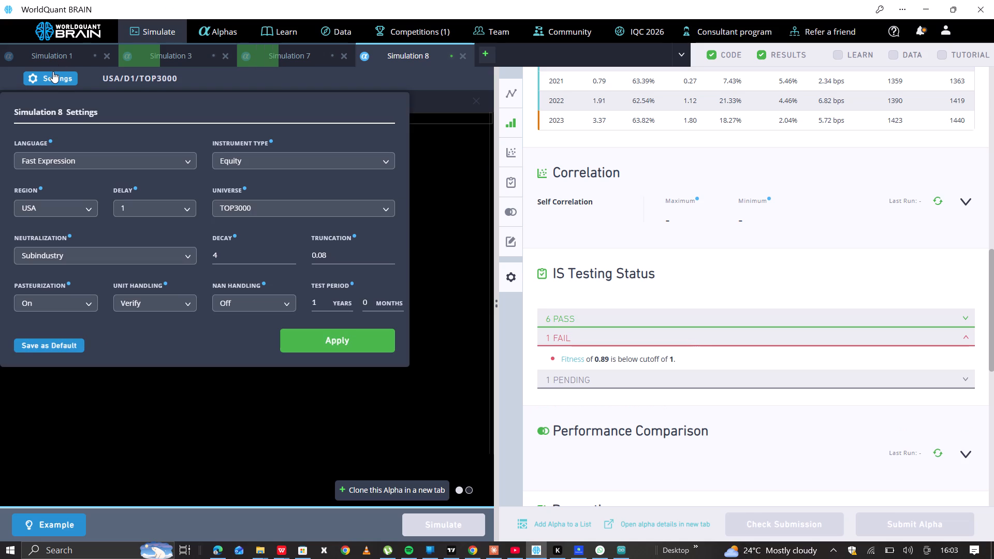
double_click(289, 251)
click(326, 343)
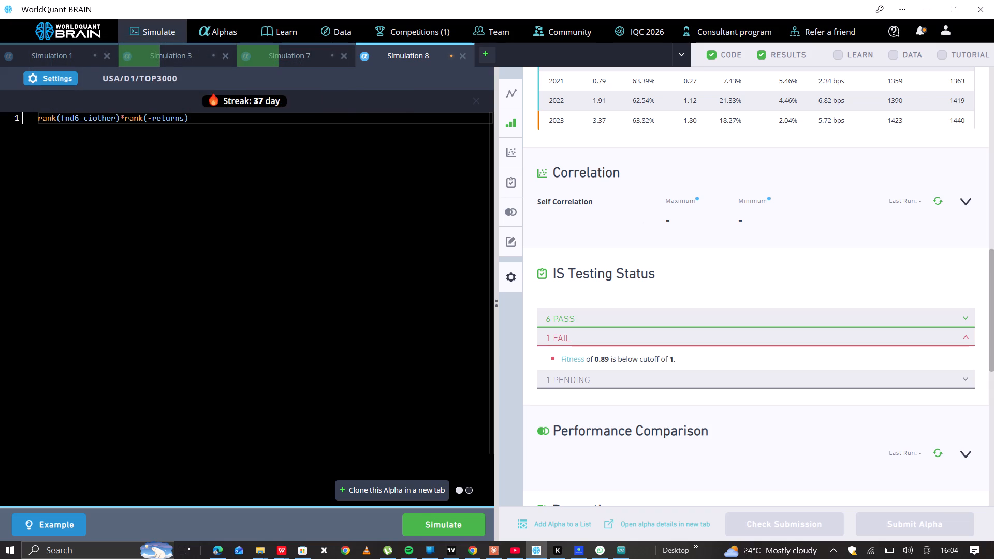
click(445, 531)
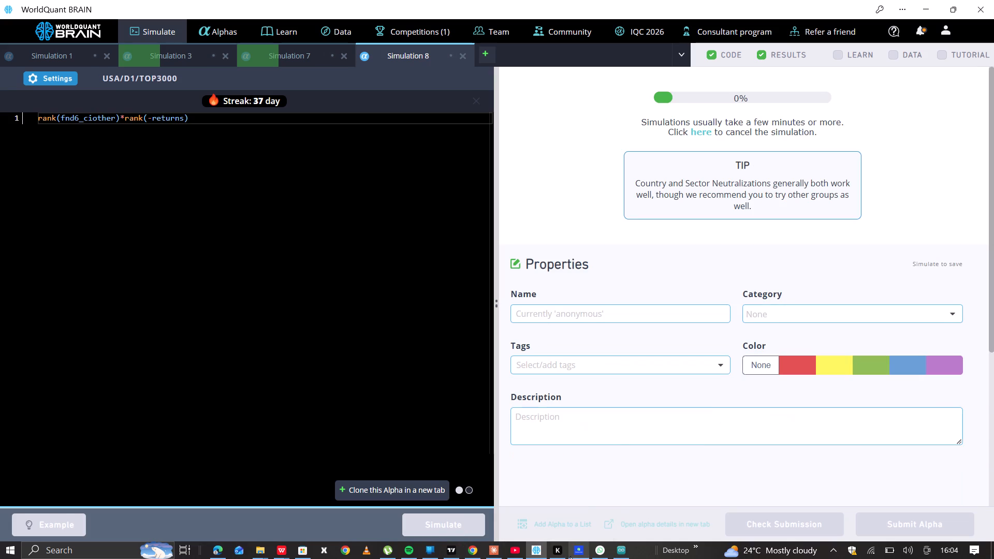
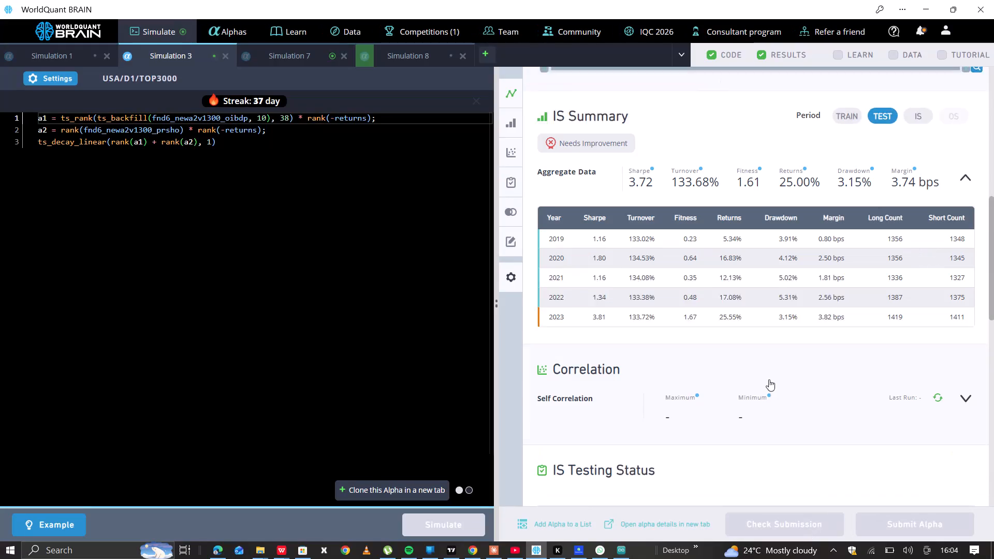
Expand Simulation 3's failed IS tests to examine them.
scroll(769, 379, down, 1)
click(724, 378)
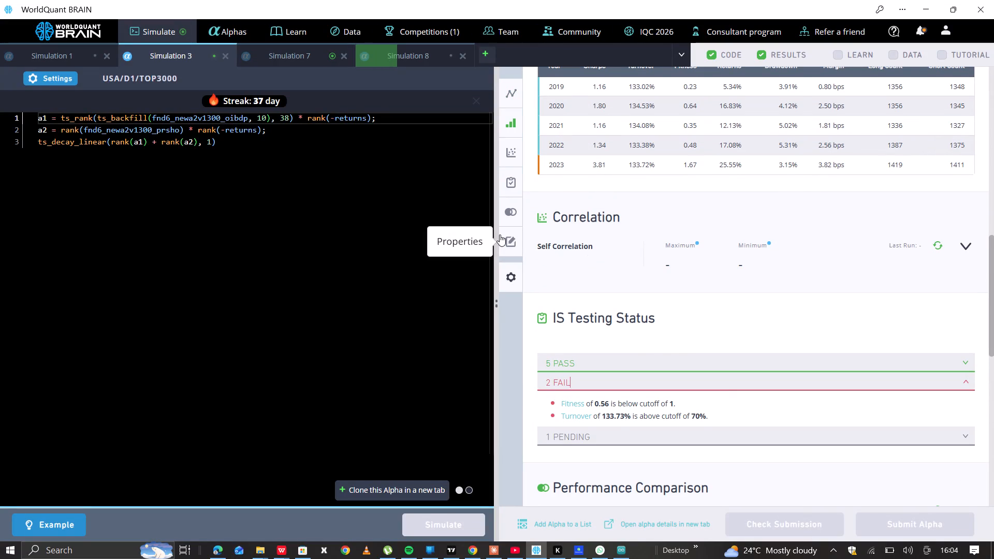
Set Simulation 3's decay to 4 and re-simulate the alpha.
click(67, 73)
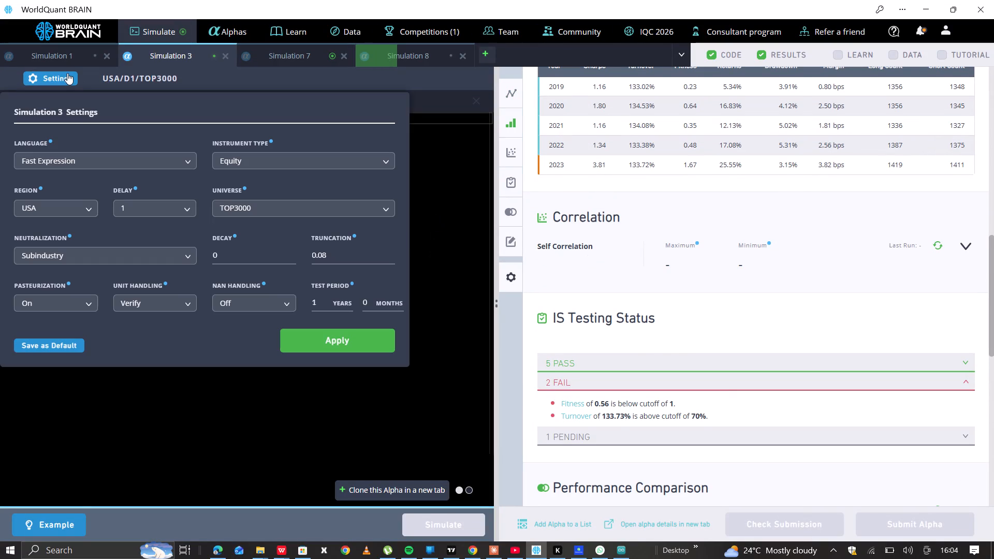
triple_click(291, 252)
click(291, 252)
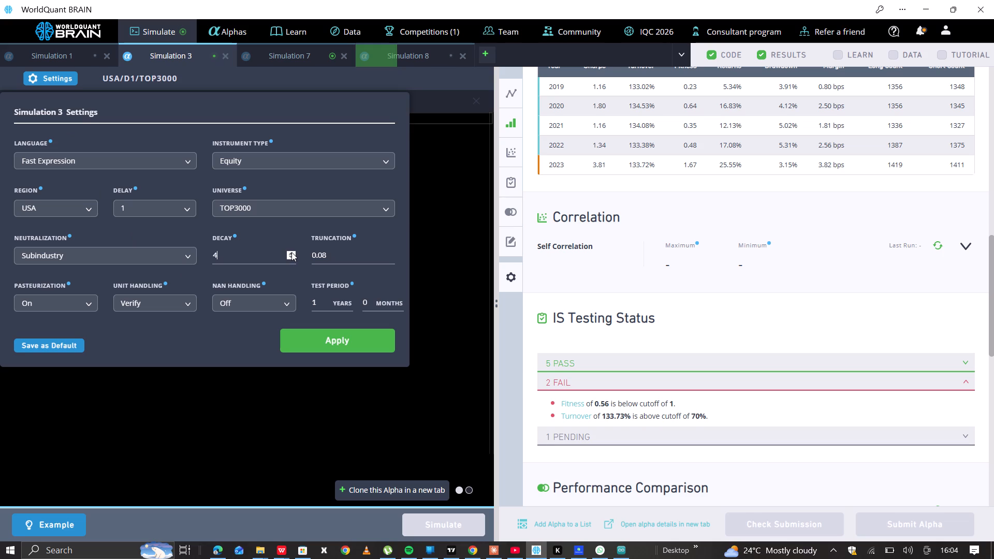
click(321, 335)
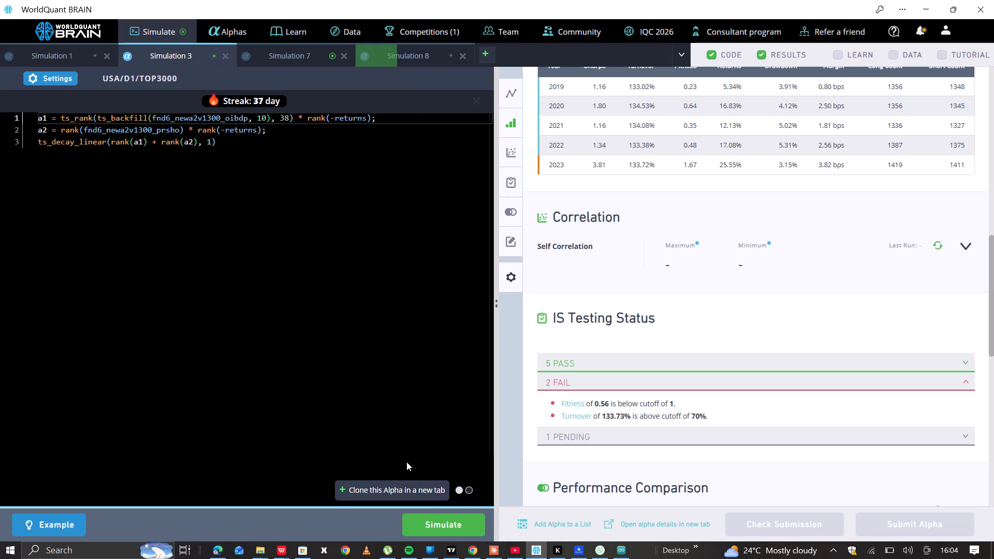
click(430, 521)
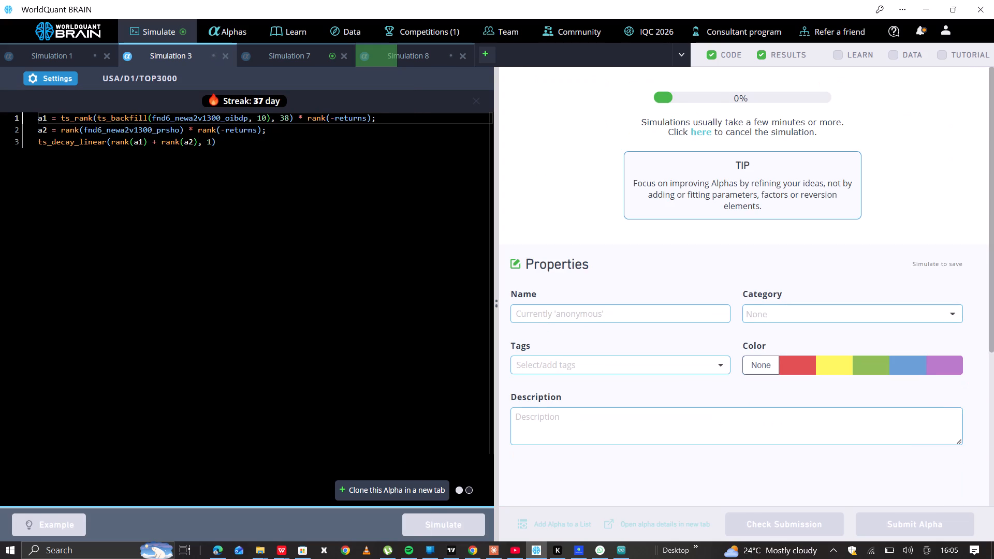
Show the test period for Simulation 7, switch its summary to the IS period and expand the failed IS tests to examine them.
click(293, 58)
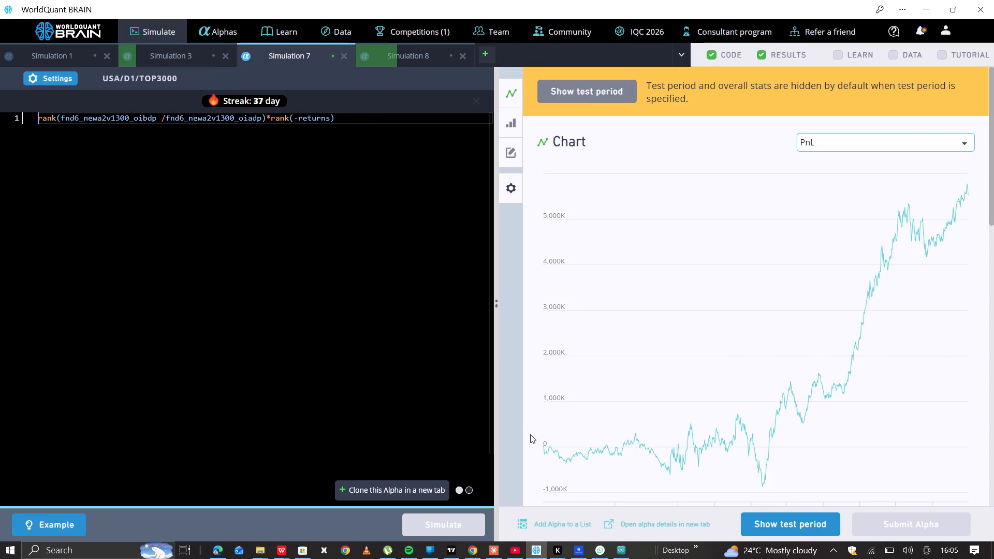
click(770, 519)
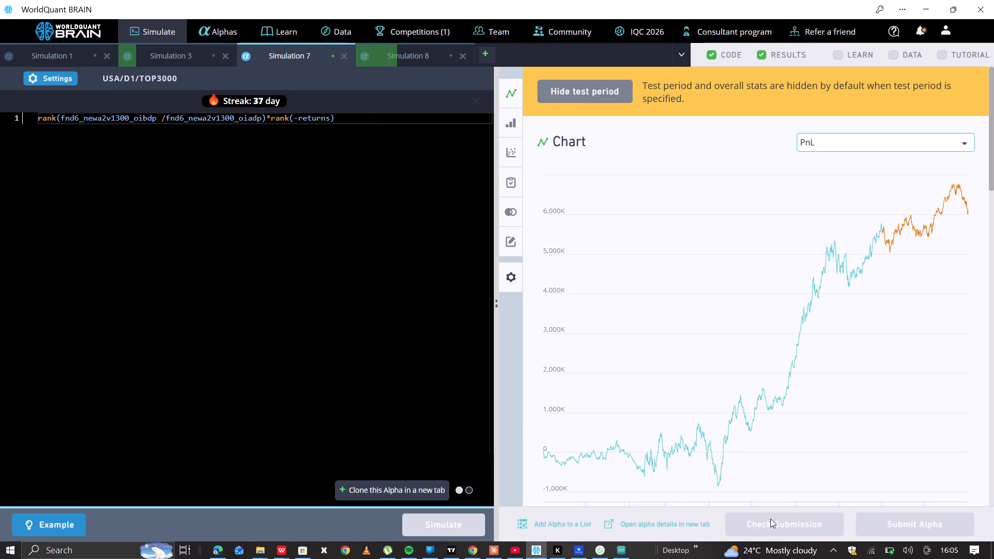
scroll(784, 352, down, 4)
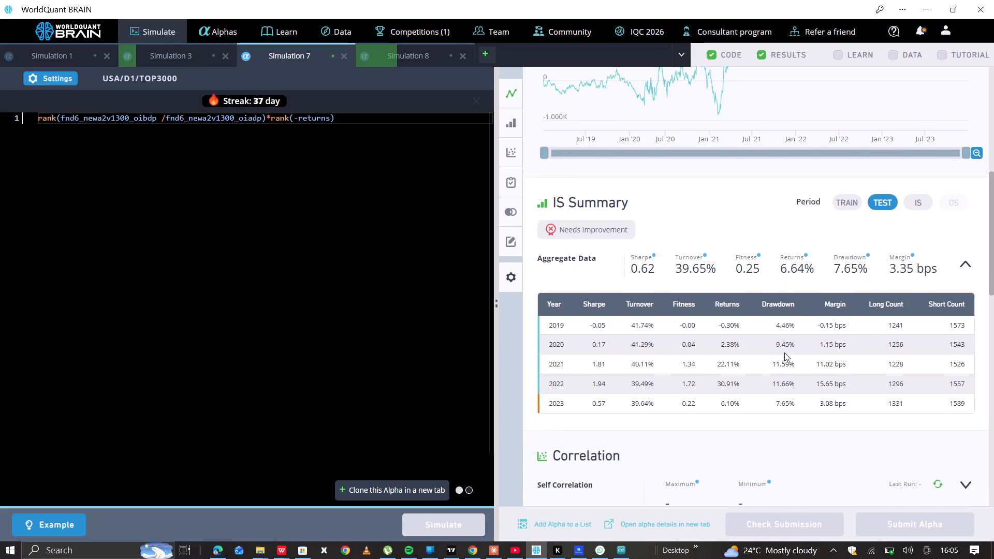
scroll(784, 352, down, 3)
scroll(802, 326, up, 1)
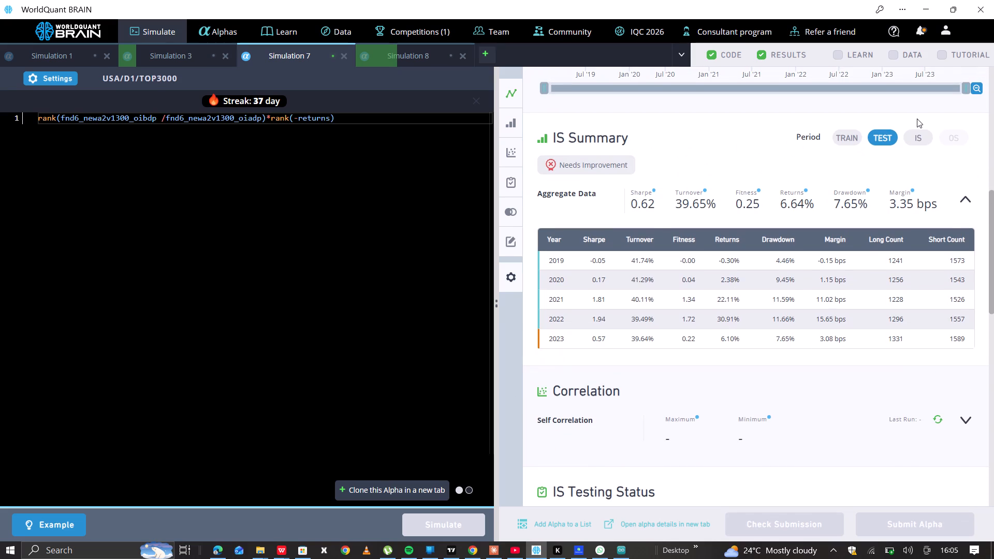
click(921, 140)
scroll(661, 313, down, 1)
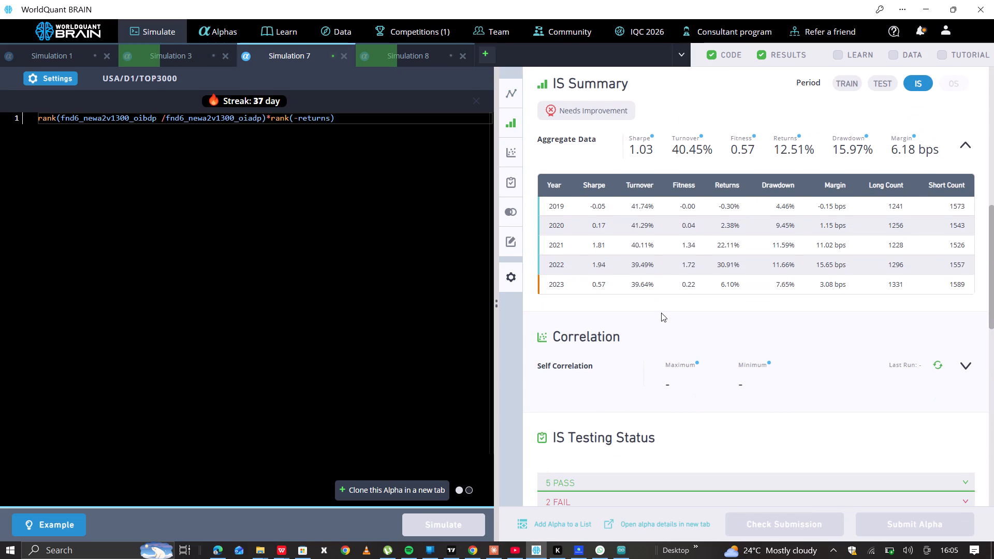
scroll(661, 313, down, 2)
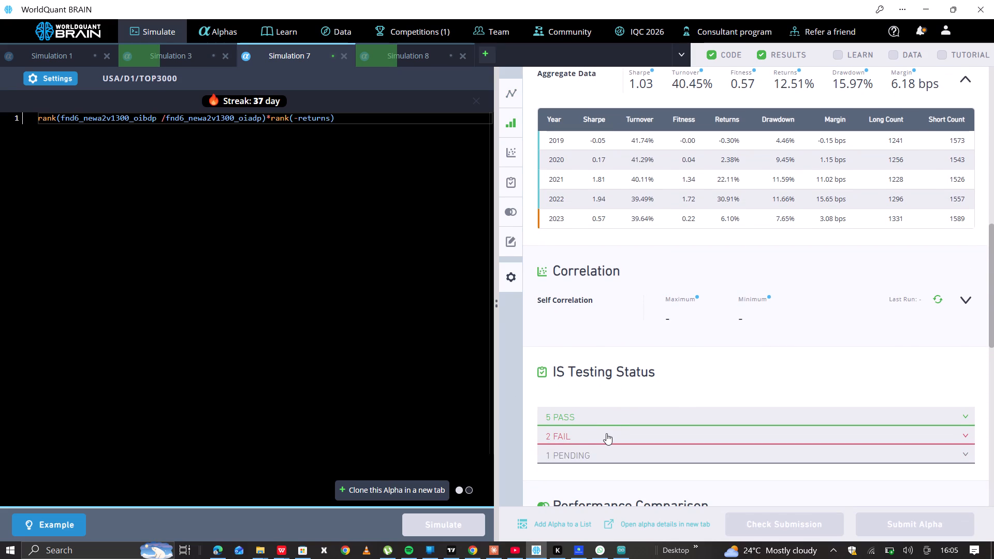
click(606, 433)
scroll(606, 433, down, 1)
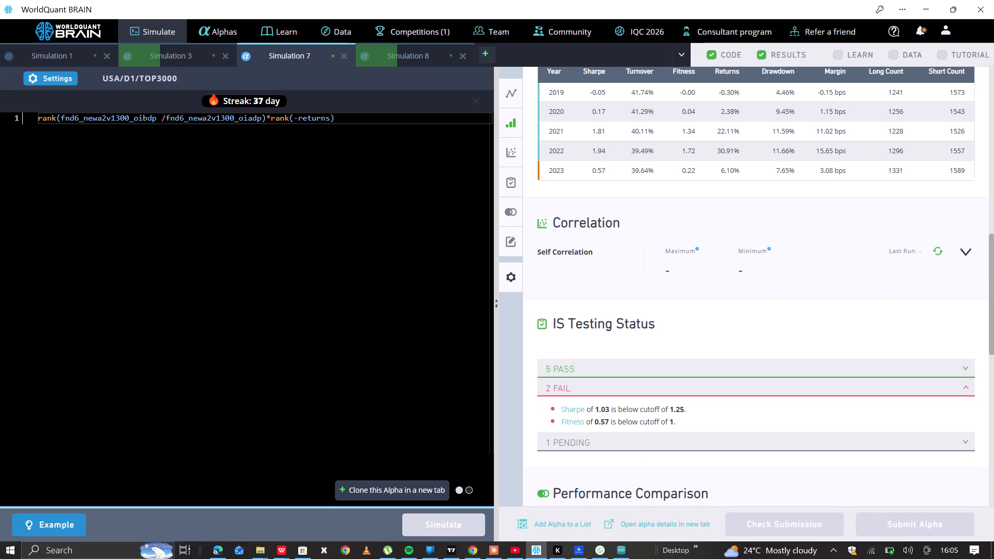
Set Simulation 7's neutralization to Market and re-simulate the alpha.
click(65, 75)
click(114, 247)
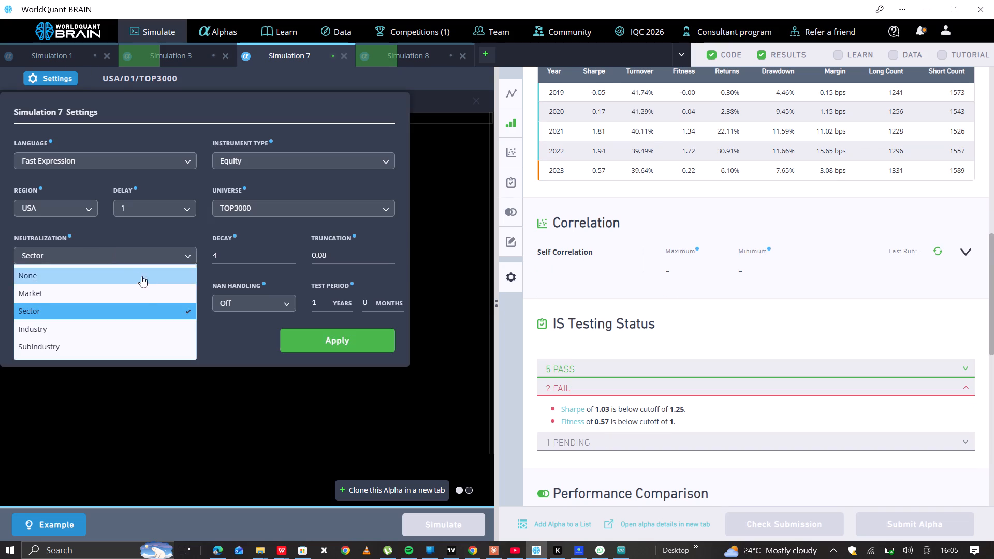
click(148, 301)
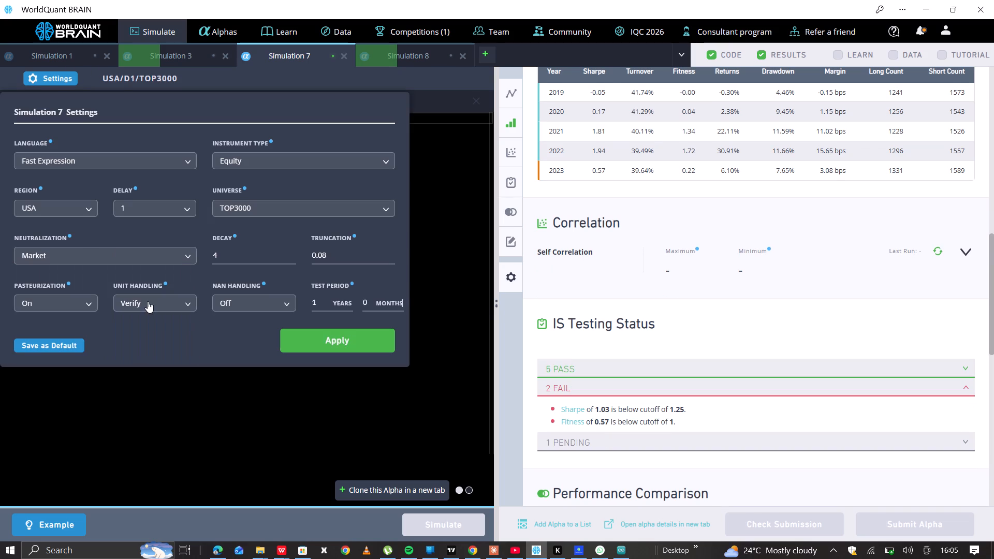
click(298, 336)
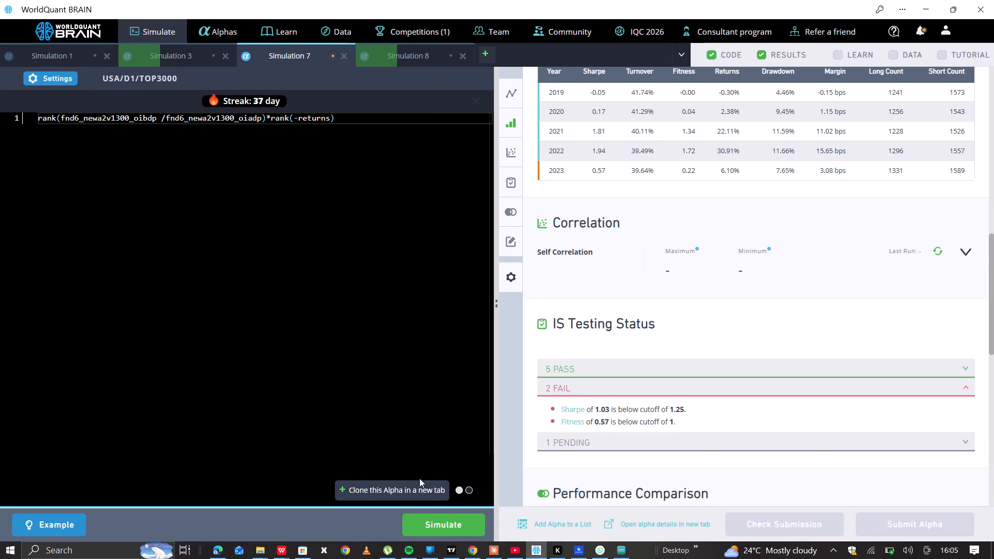
click(432, 518)
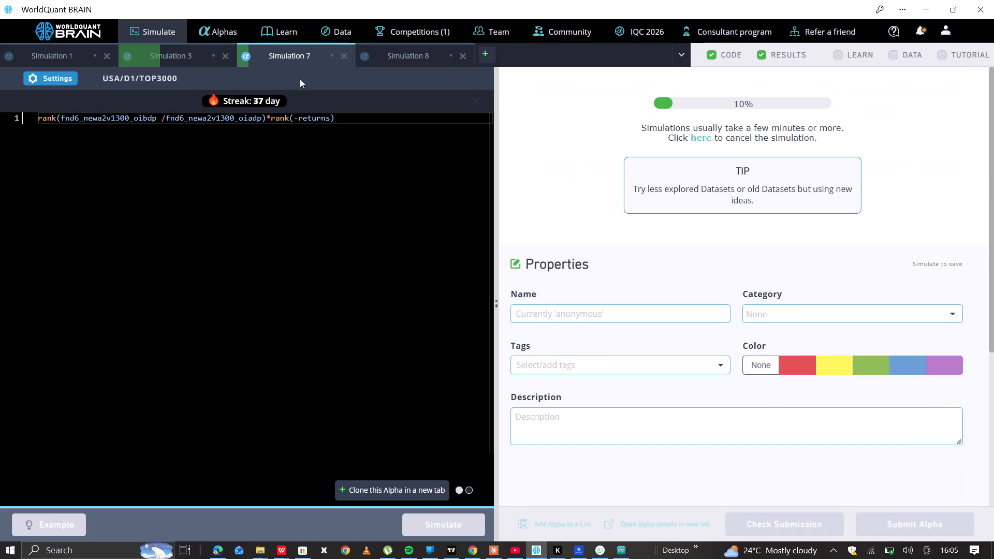
Show the test period for Simulation 8, switch its summary to the IS period and expand the failed IS test to examine it.
click(393, 57)
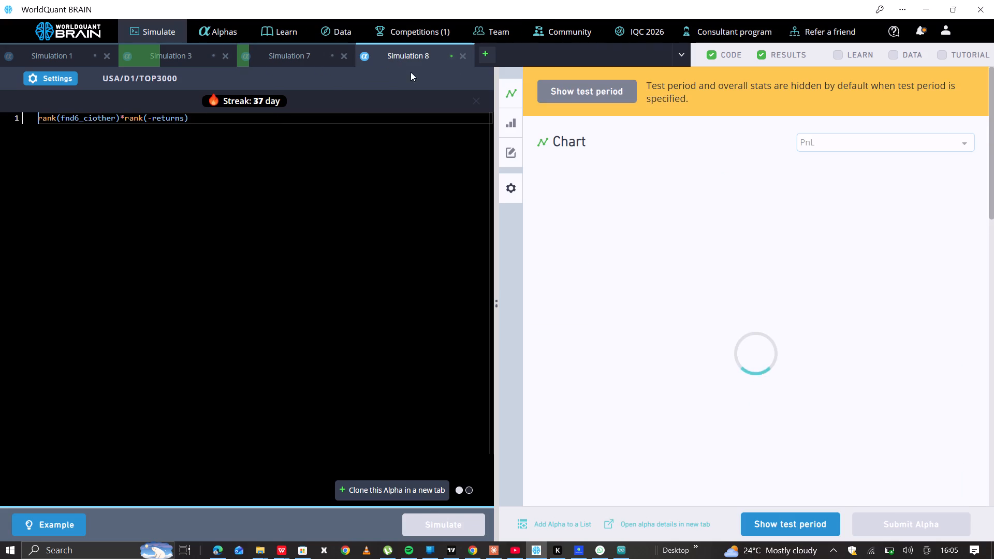
click(791, 521)
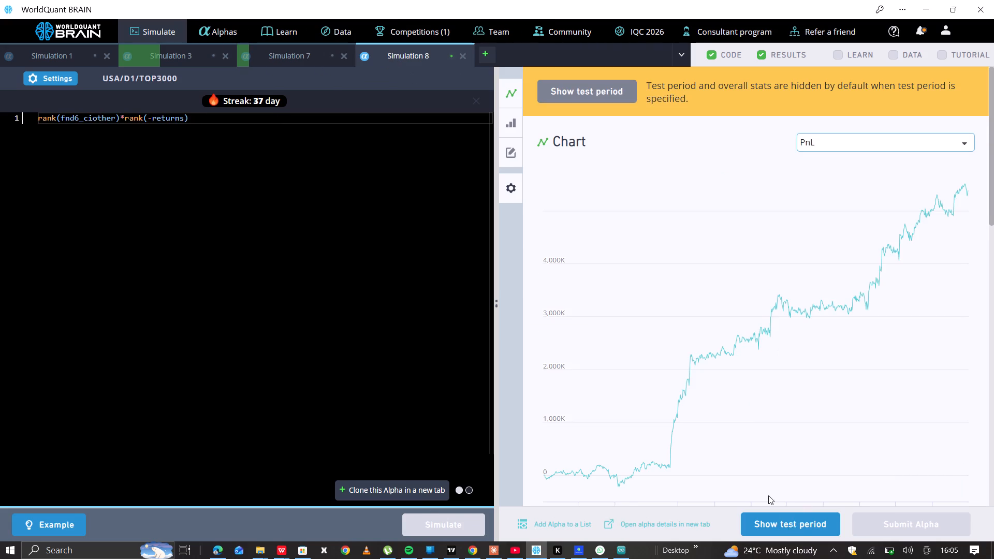
scroll(708, 339, down, 5)
scroll(708, 339, right, 1)
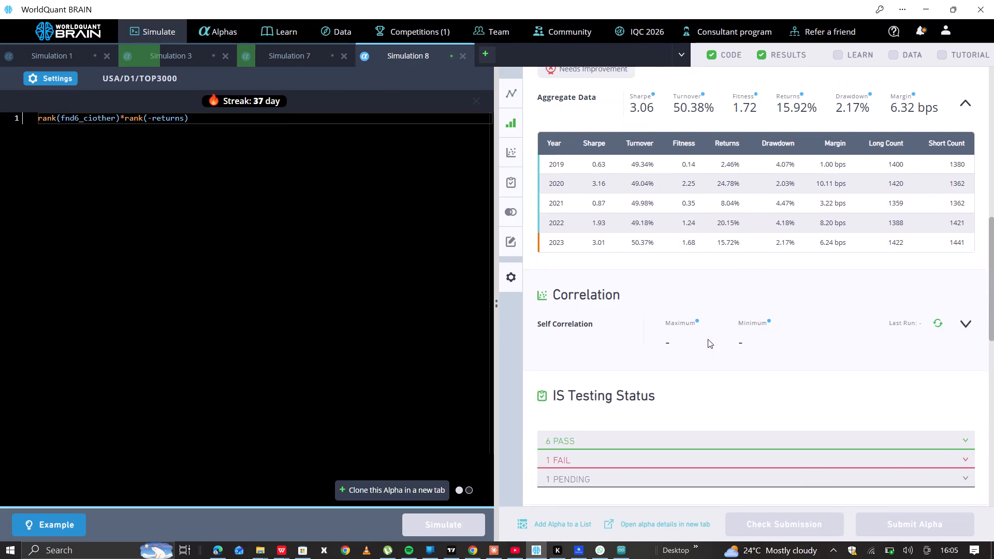
scroll(708, 339, right, 1)
click(914, 100)
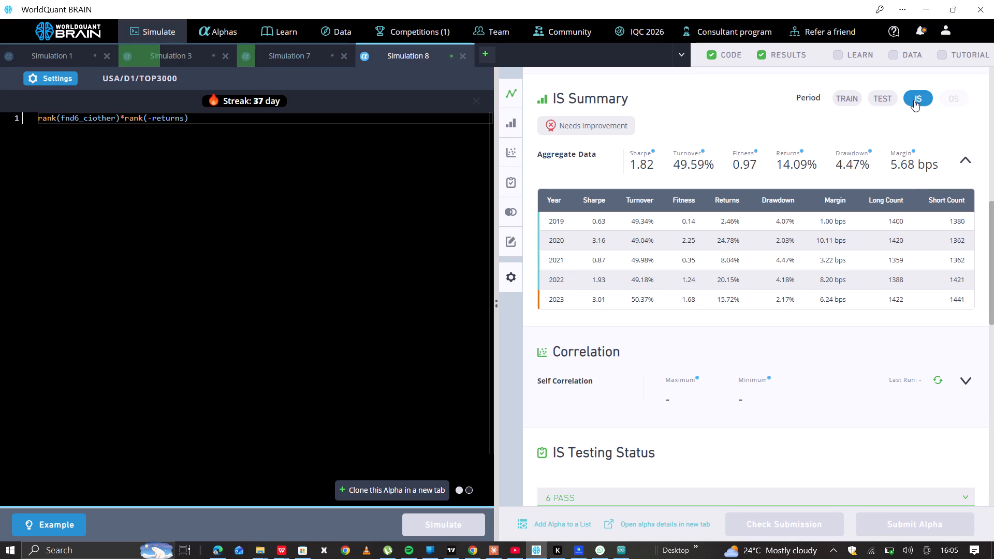
scroll(745, 276, down, 2)
click(642, 391)
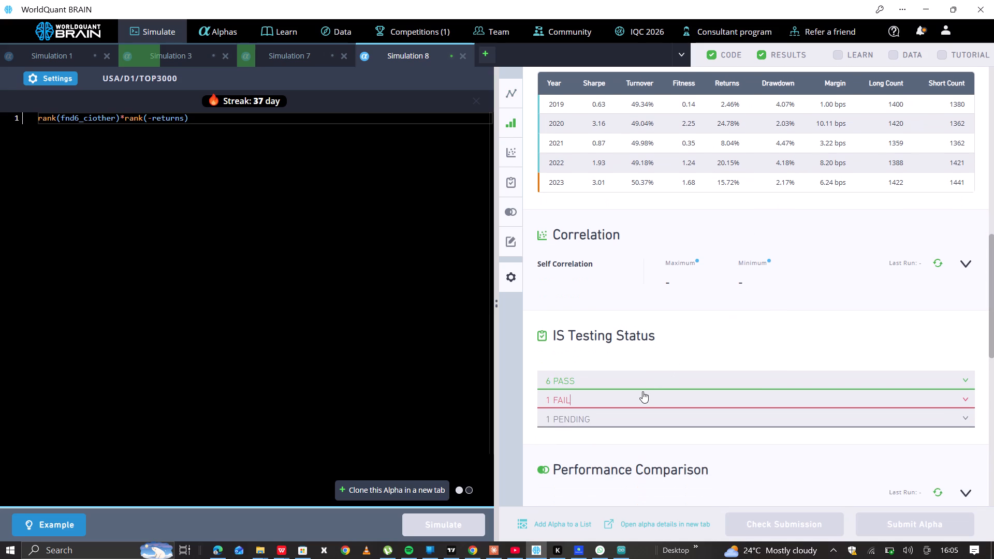
Set Simulation 8's decay to 8 and re-simulate the alpha.
click(69, 76)
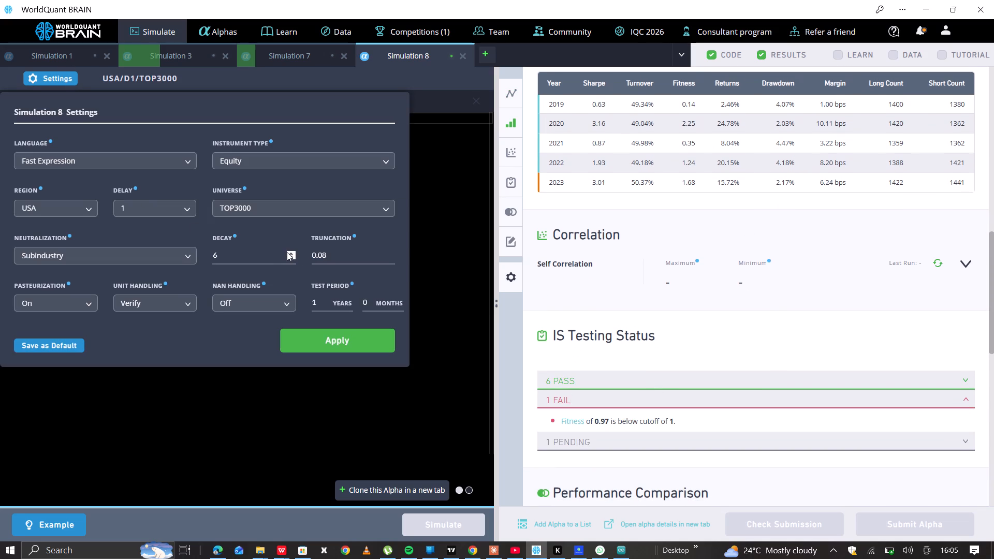
double_click(291, 253)
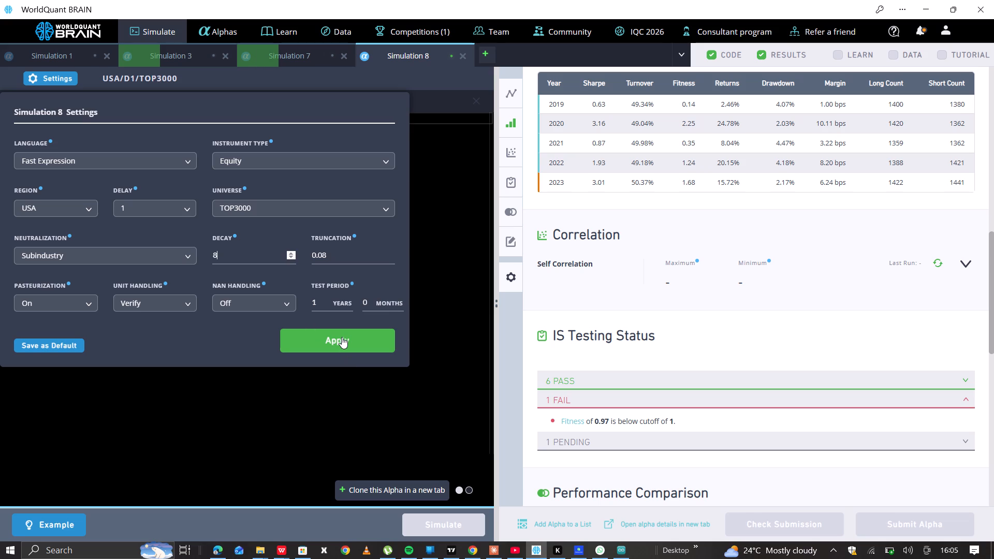
click(341, 335)
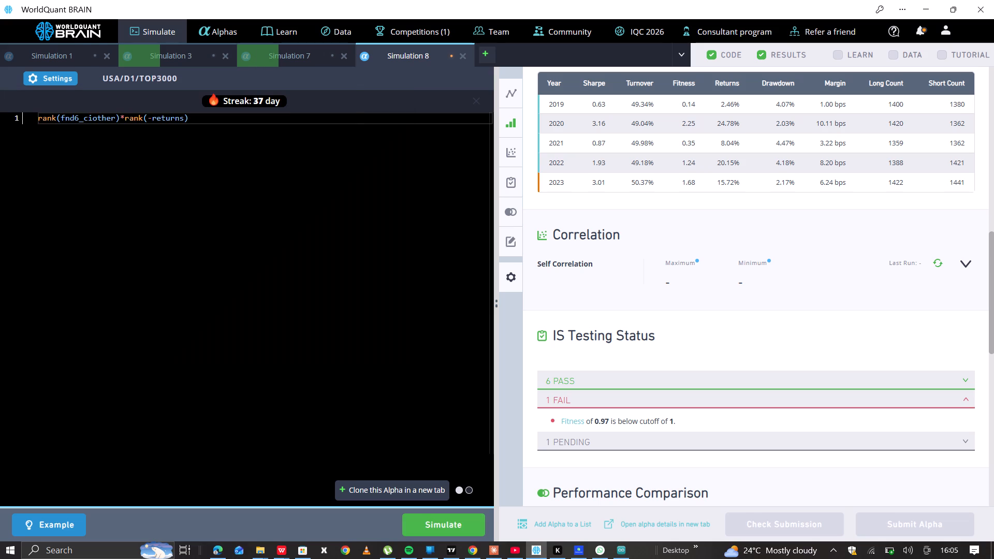
click(462, 522)
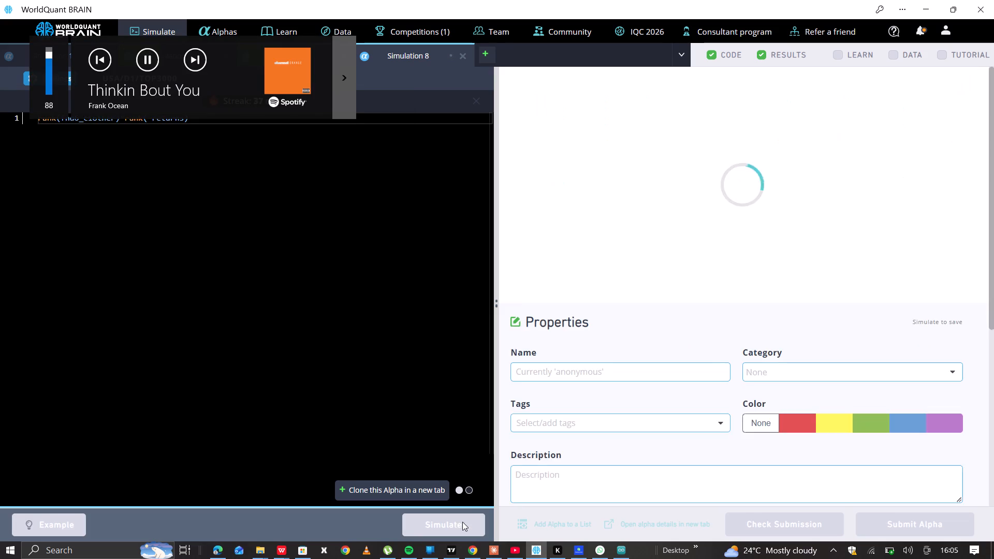
Raise the volume to 100 in the media overlay and dismiss the overlay.
drag(49, 55, 49, 50)
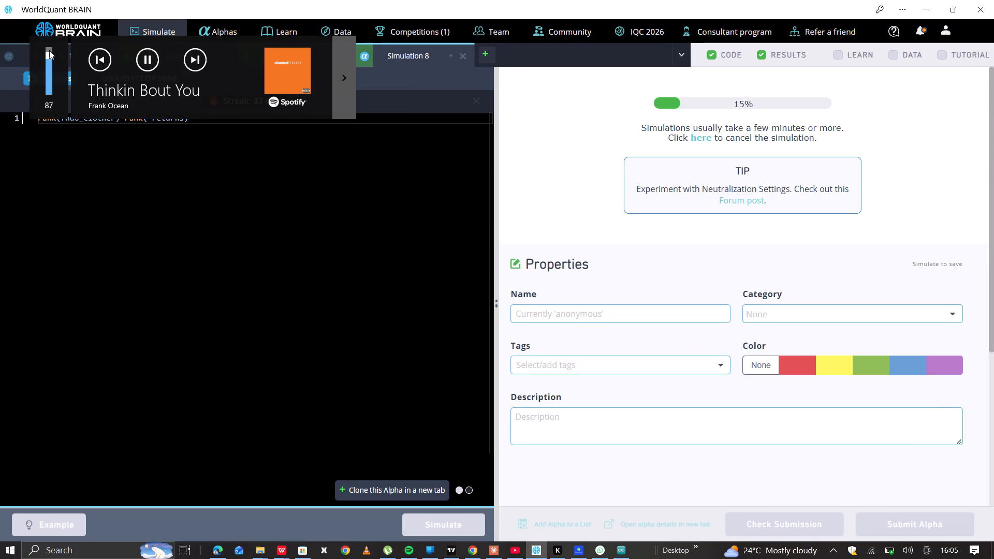
drag(49, 50, 51, 43)
drag(51, 53, 51, 38)
drag(49, 53, 51, 43)
drag(51, 43, 50, 50)
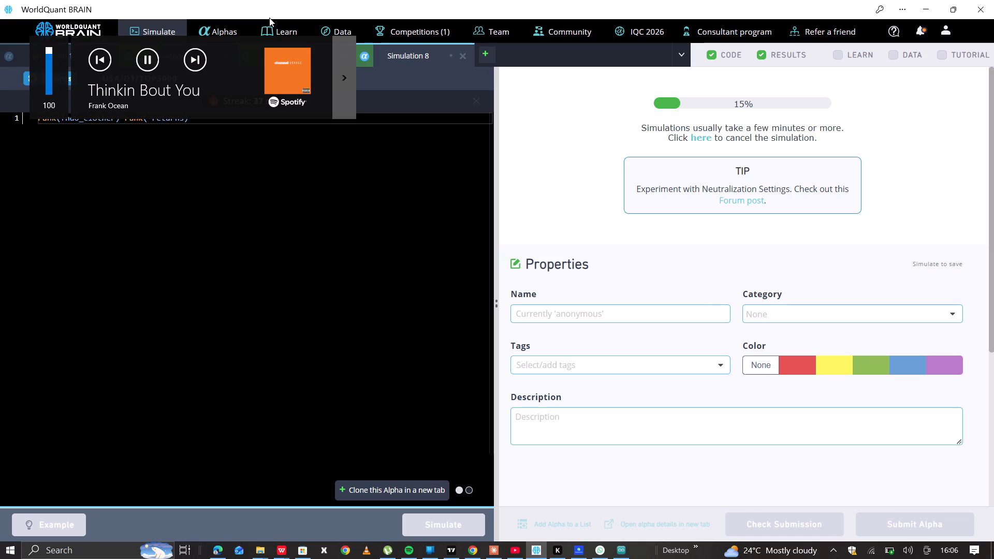
click(425, 225)
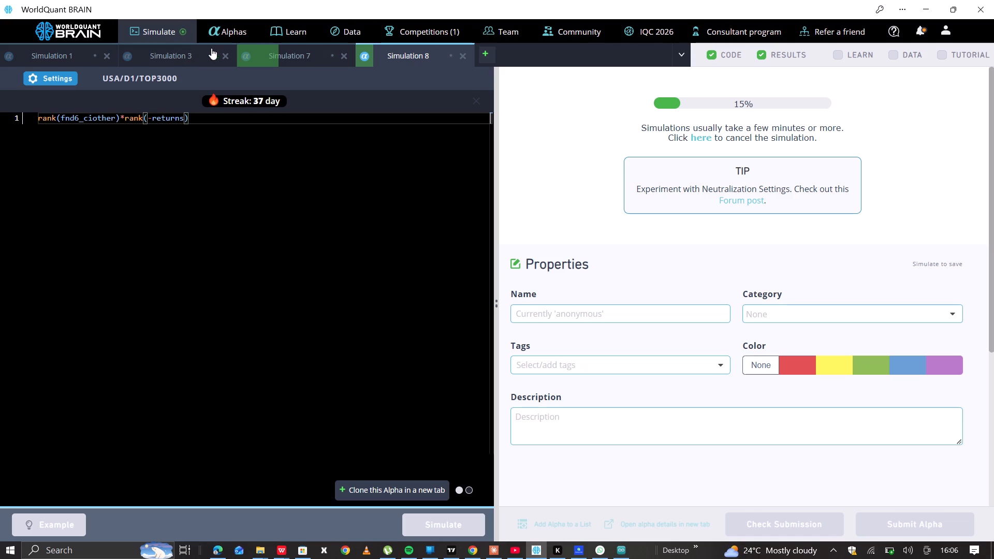
Show the test period for Simulation 3 and examine its IS summary.
click(191, 52)
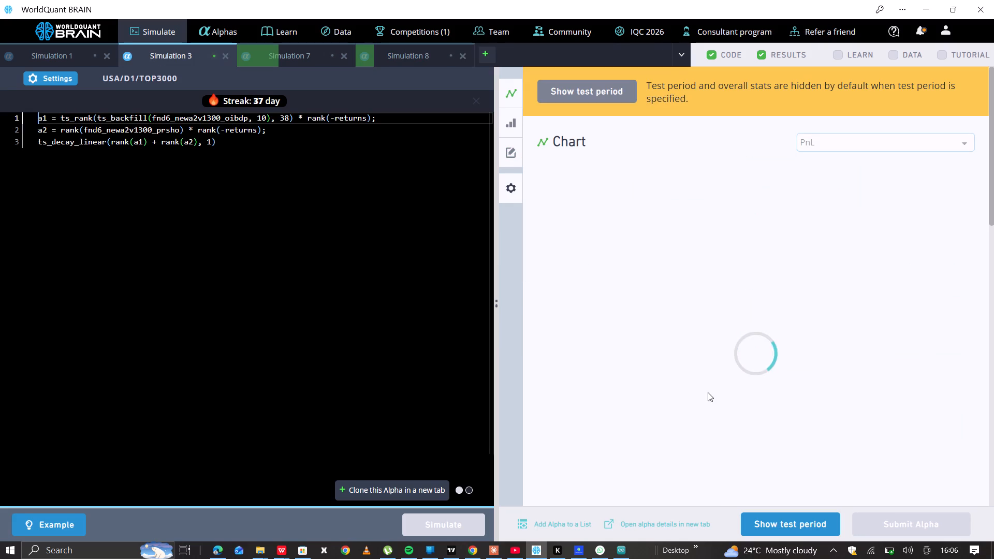
click(766, 522)
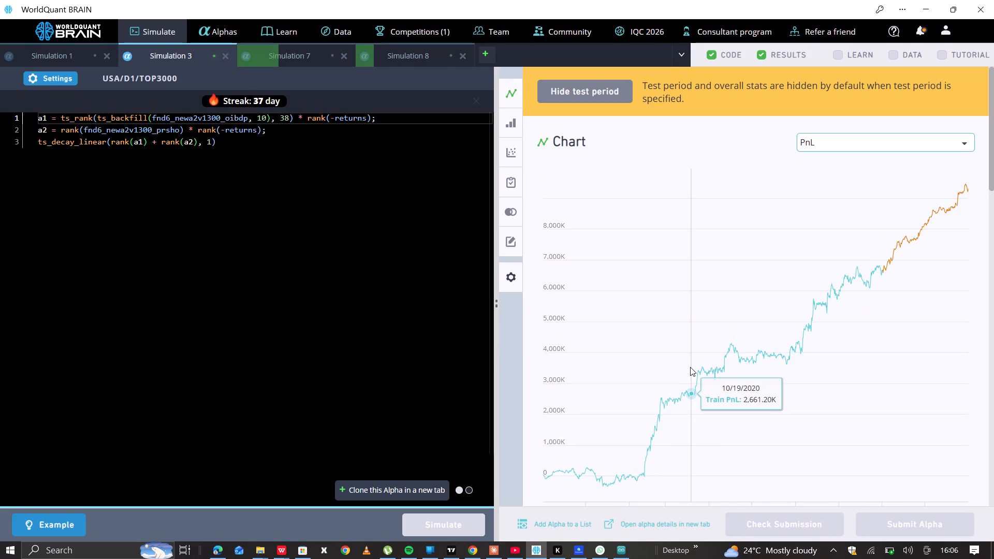
scroll(690, 367, down, 4)
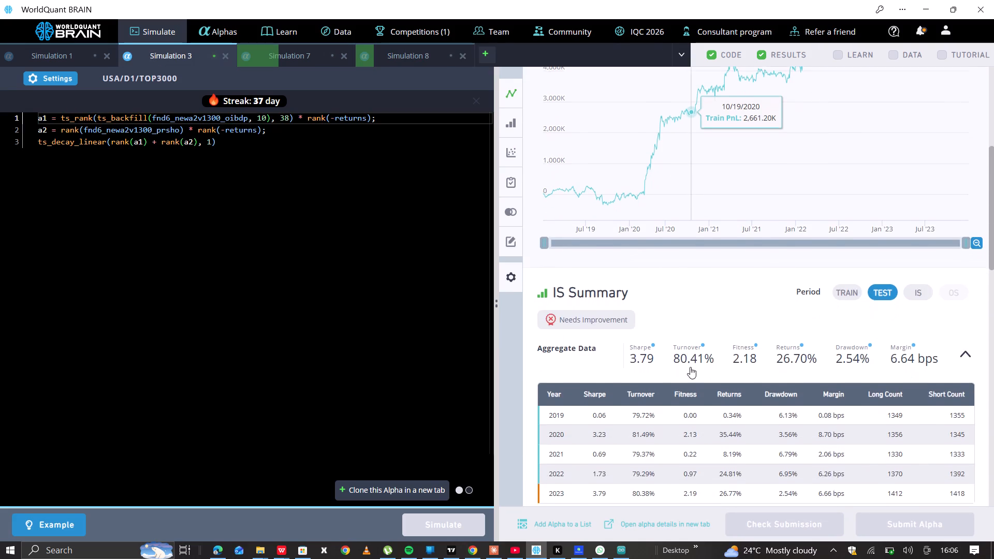
scroll(690, 367, down, 1)
Switch to Simulation 7 to check its simulation progress.
click(309, 56)
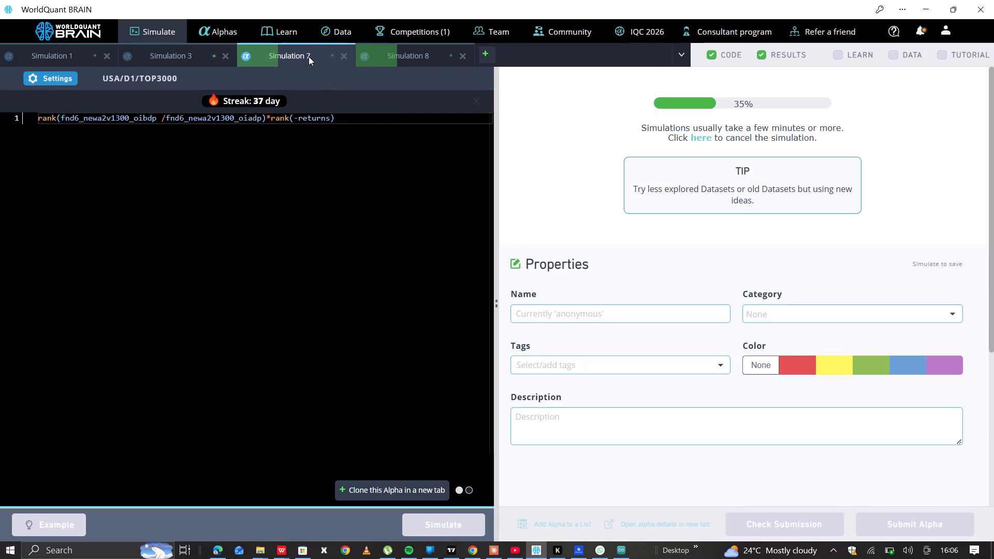
Return to Simulation 3 and examine its IS summary and the failed tests under IS Testing Status.
click(186, 54)
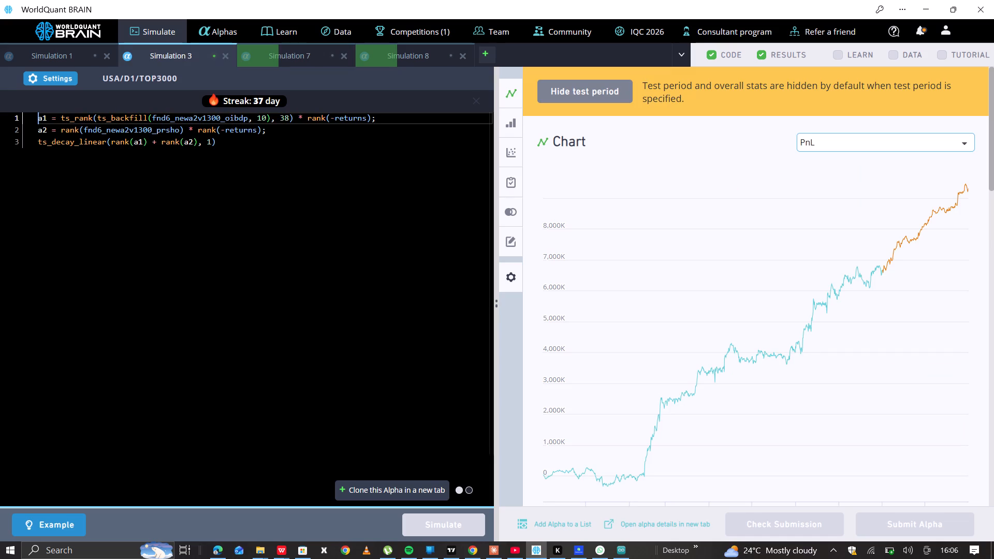
scroll(639, 234, down, 4)
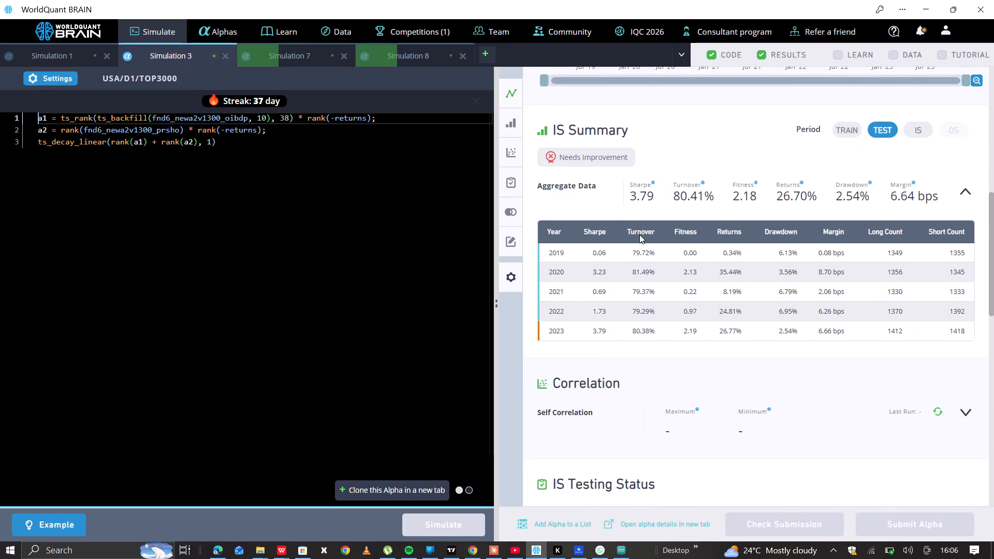
scroll(639, 234, down, 3)
click(605, 328)
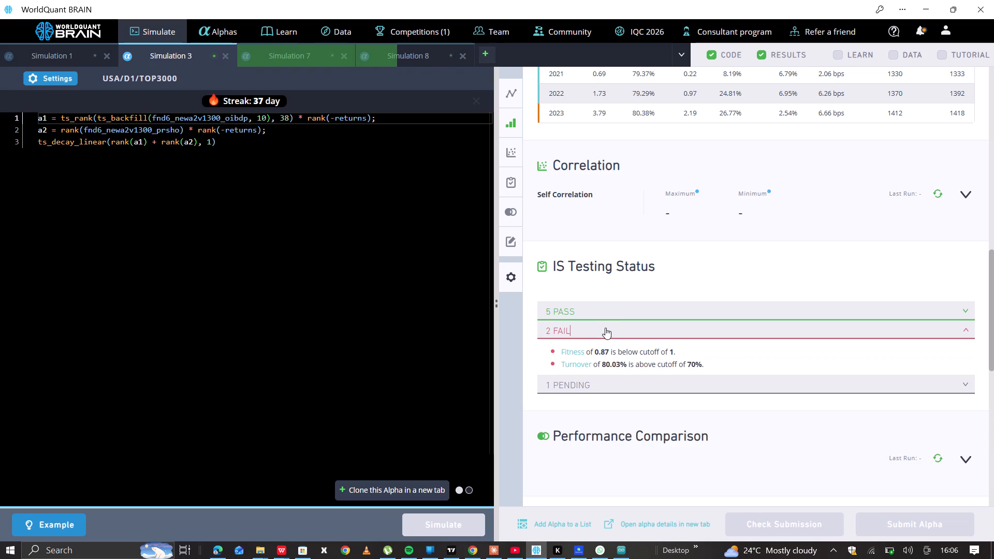
Replace fnd6_newa2v1300_oibdp in Simulation 7's expression with fnd6_newa2v1300_prsho copied from Simulation 3, and try to simulate it.
click(180, 131)
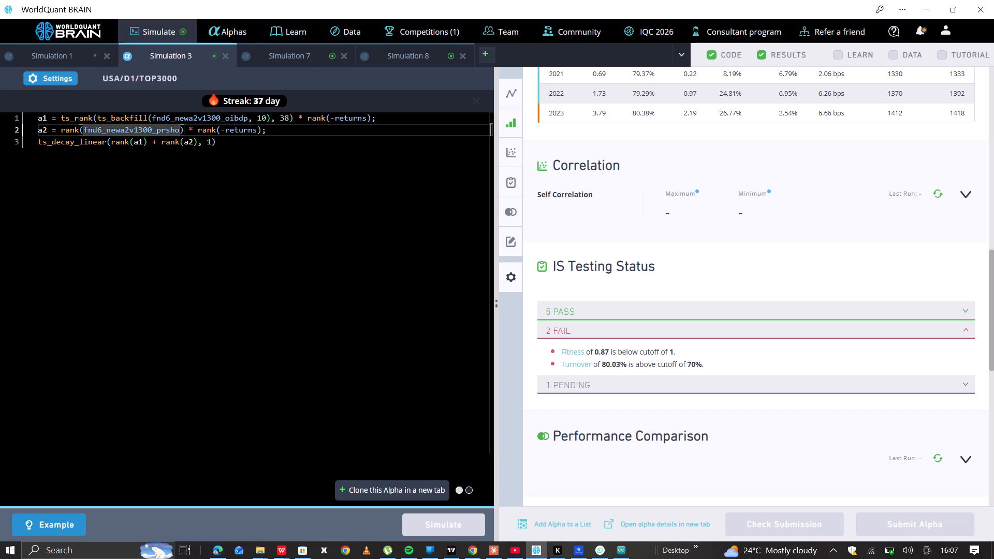
drag(183, 130, 124, 128)
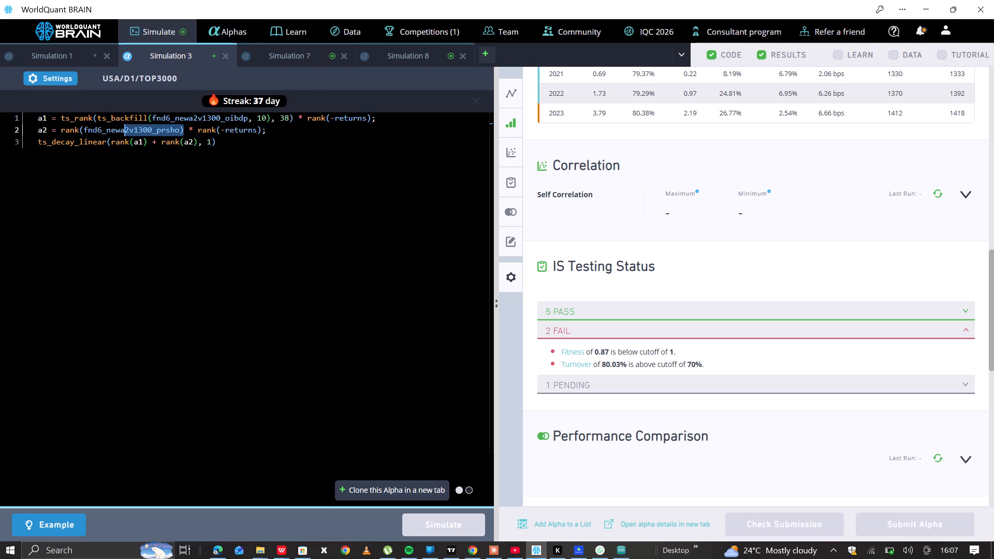
drag(124, 128, 85, 129)
key(ctrl+c)
click(271, 58)
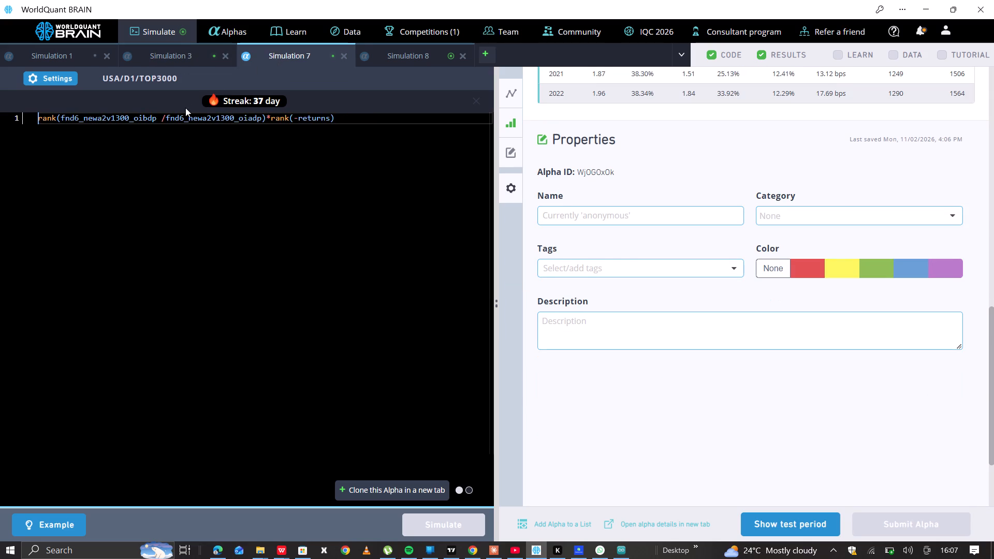
drag(154, 120, 129, 119)
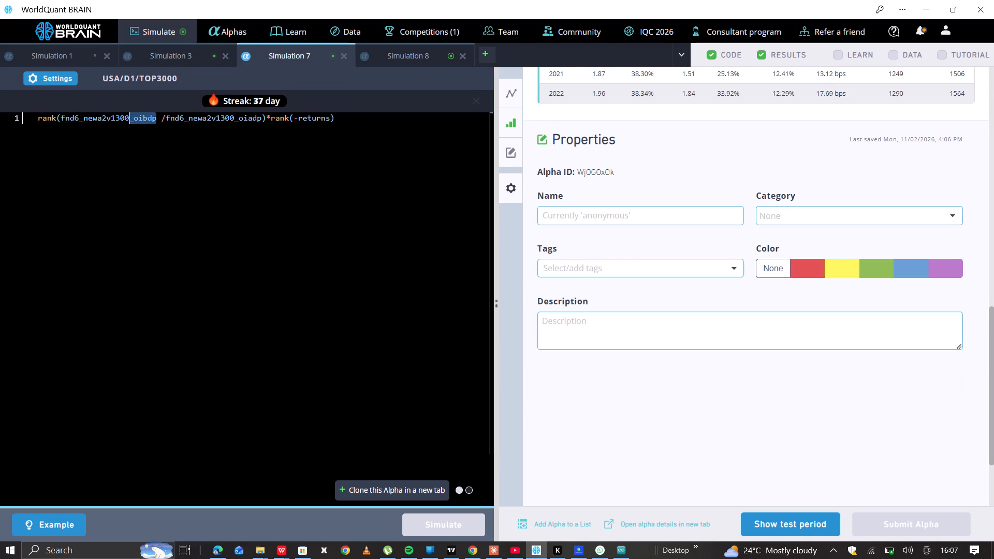
drag(129, 119, 60, 119)
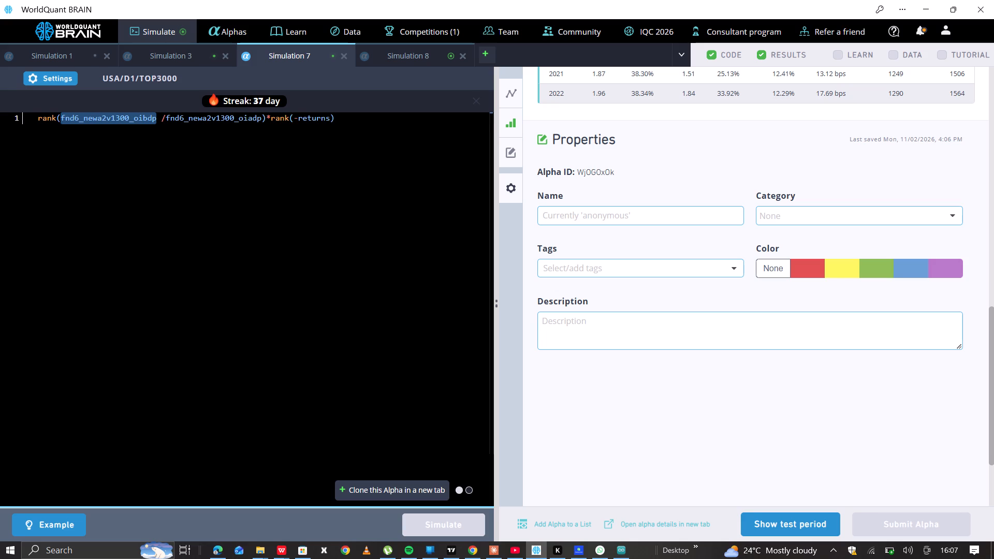
key(ctrl+v)
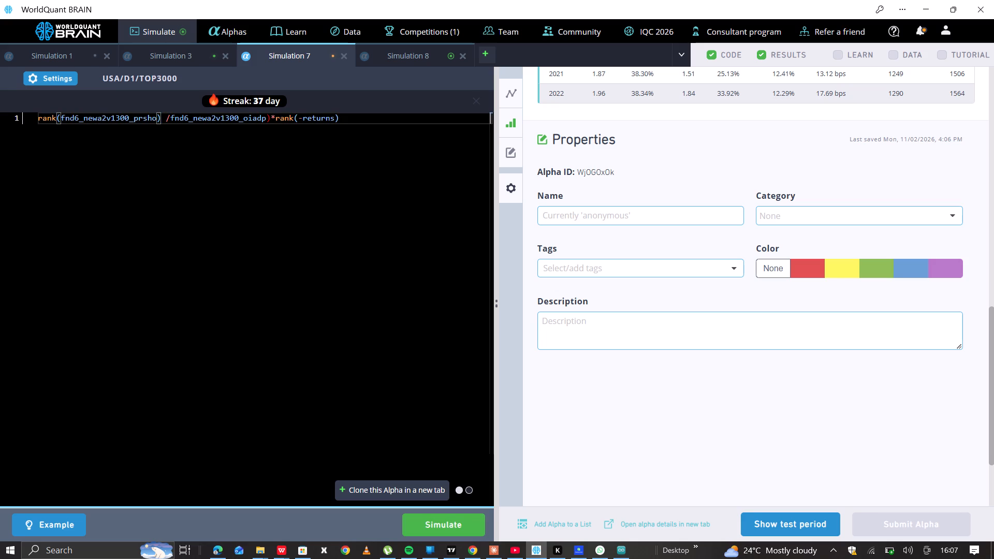
click(442, 523)
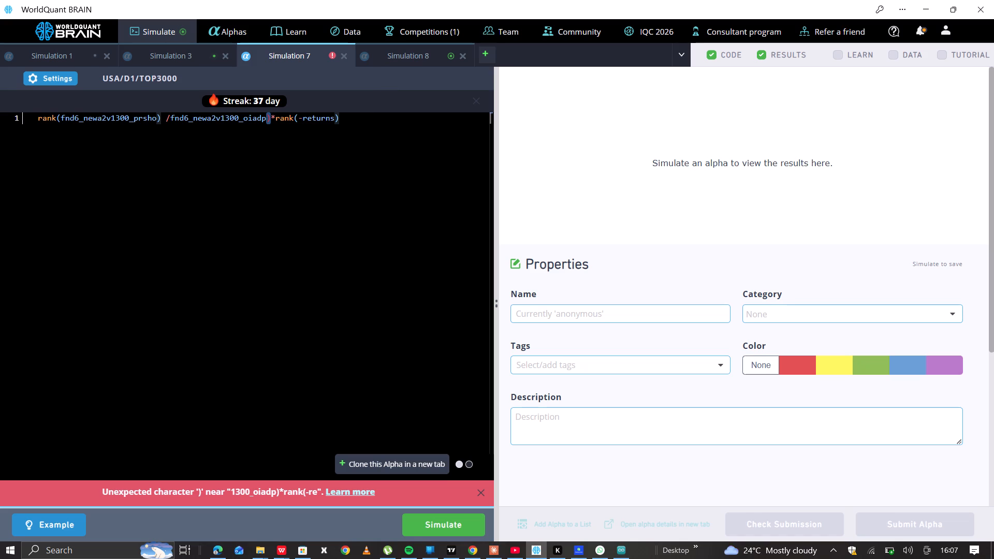
Correct Simulation 7's parentheses and spacing to rank(fnd6_newa2v1300_prsho / fnd6_newa2v1300_oiadp )*rank(-returns), and simulate the alpha.
key(space)
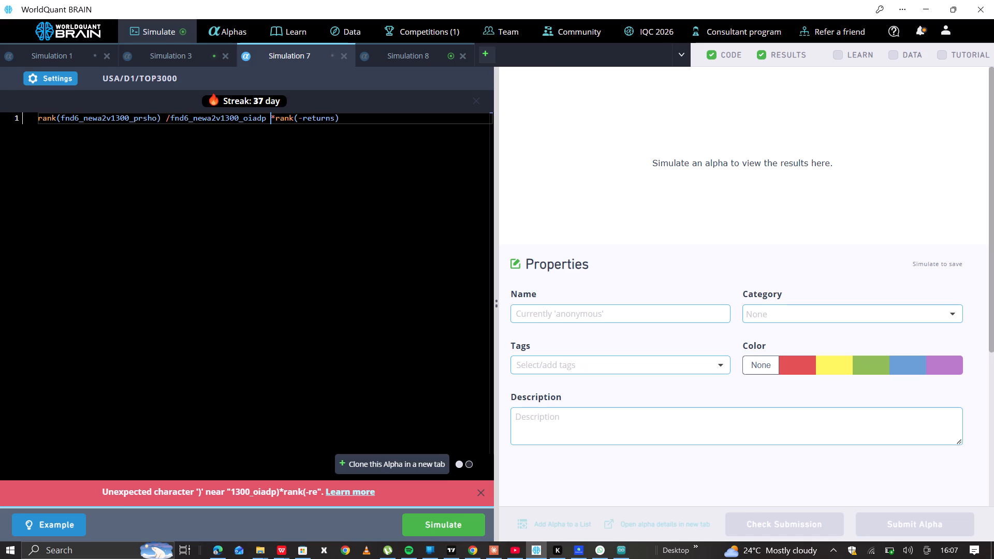
key(shift+parenright)
click(169, 120)
key(space)
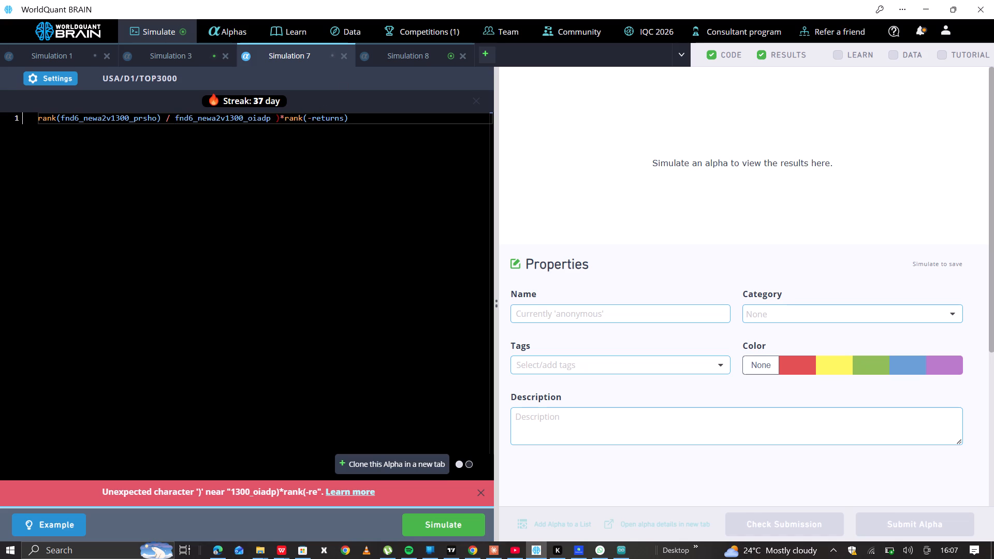
click(59, 117)
click(61, 119)
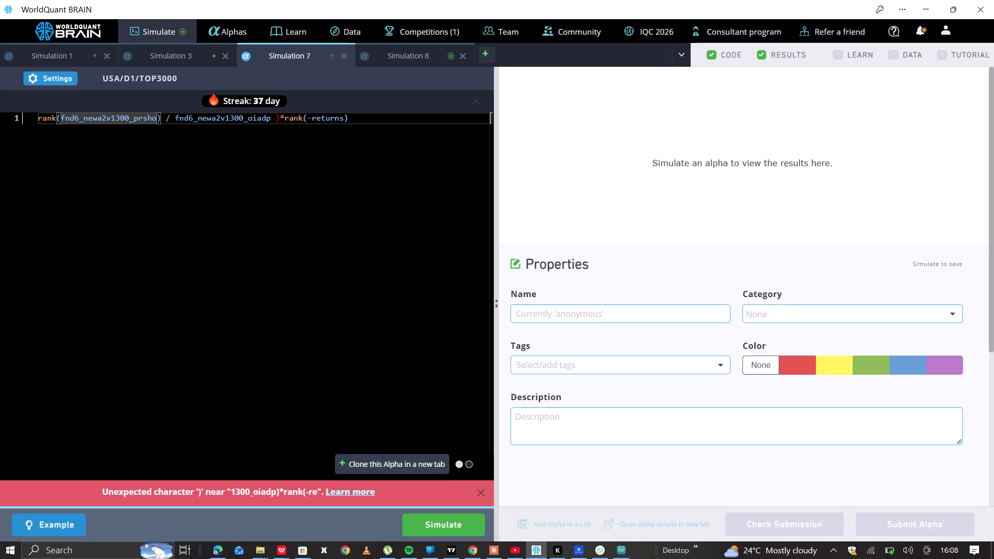
key(BackSpace)
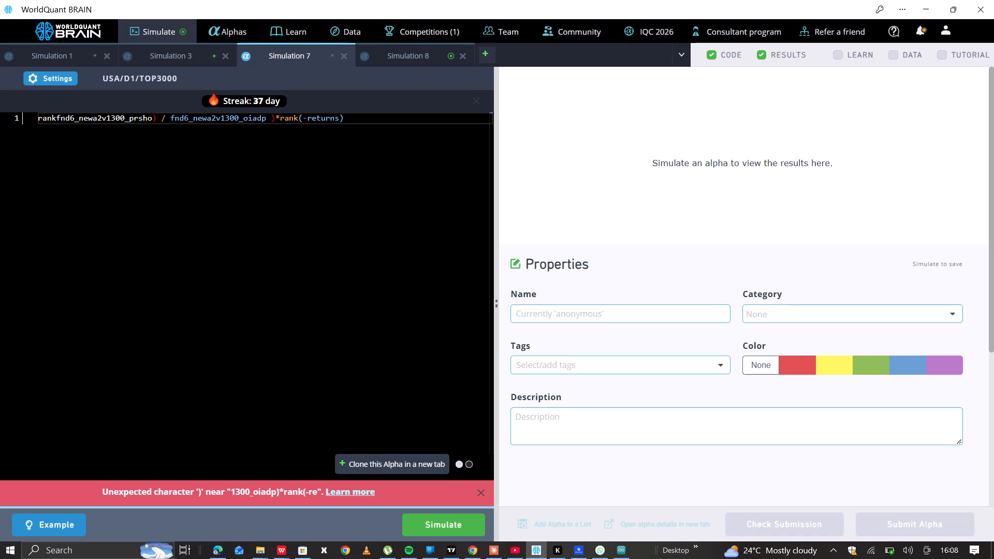
key(shift+parenleft)
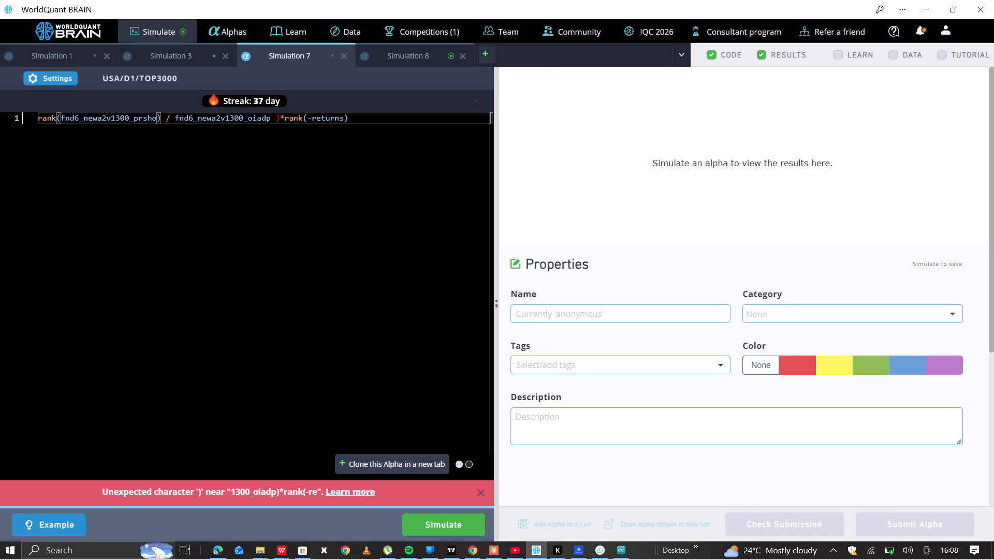
key(BackSpace)
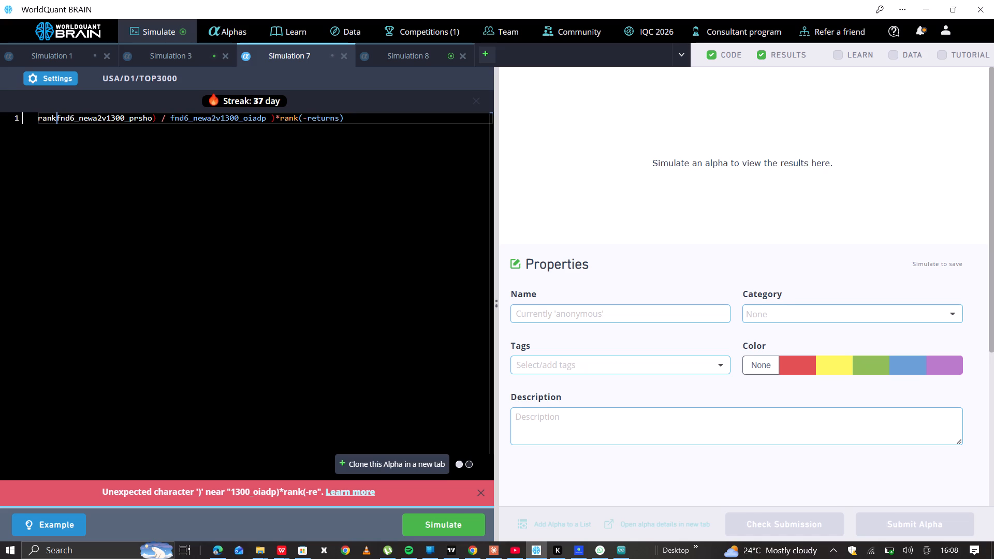
key(shift+parenleft)
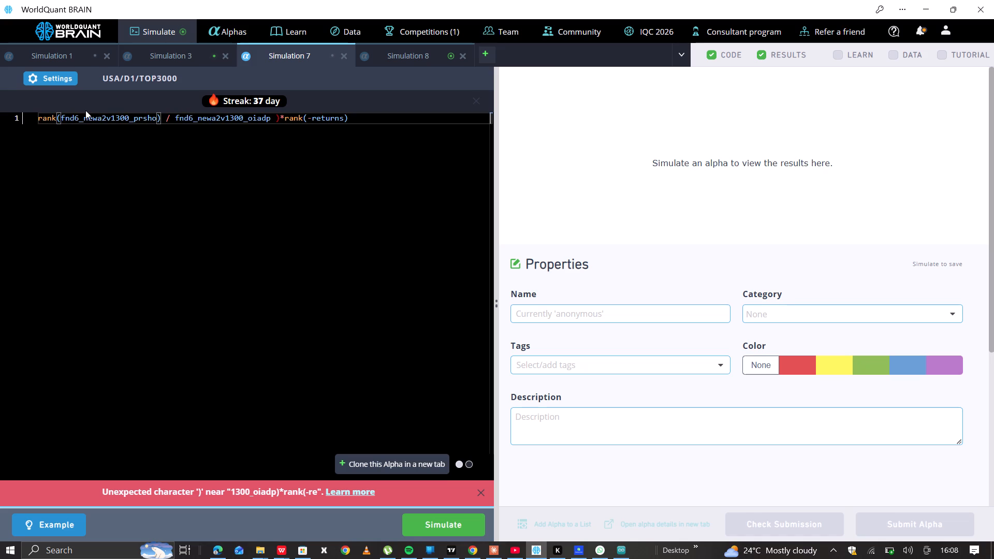
click(165, 120)
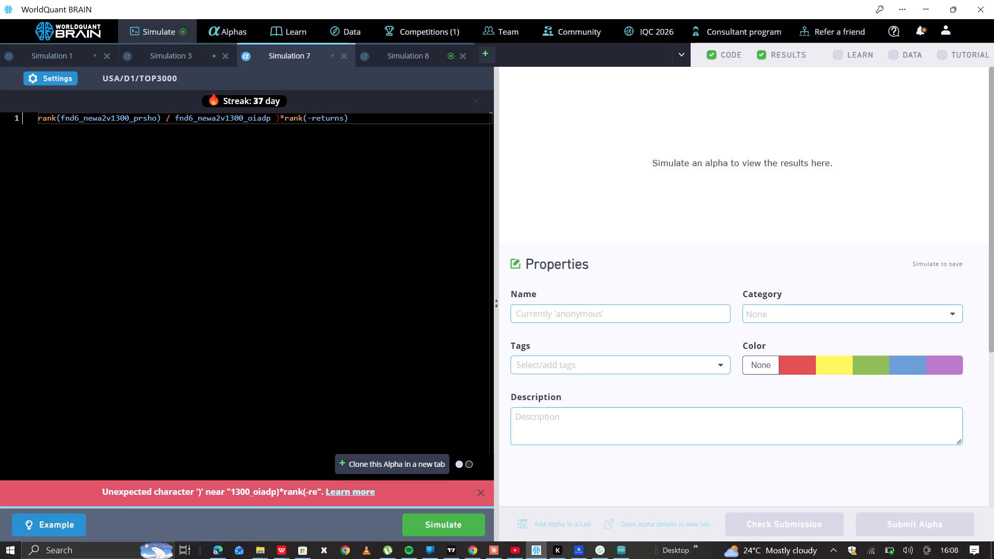
click(164, 122)
key(BackSpace)
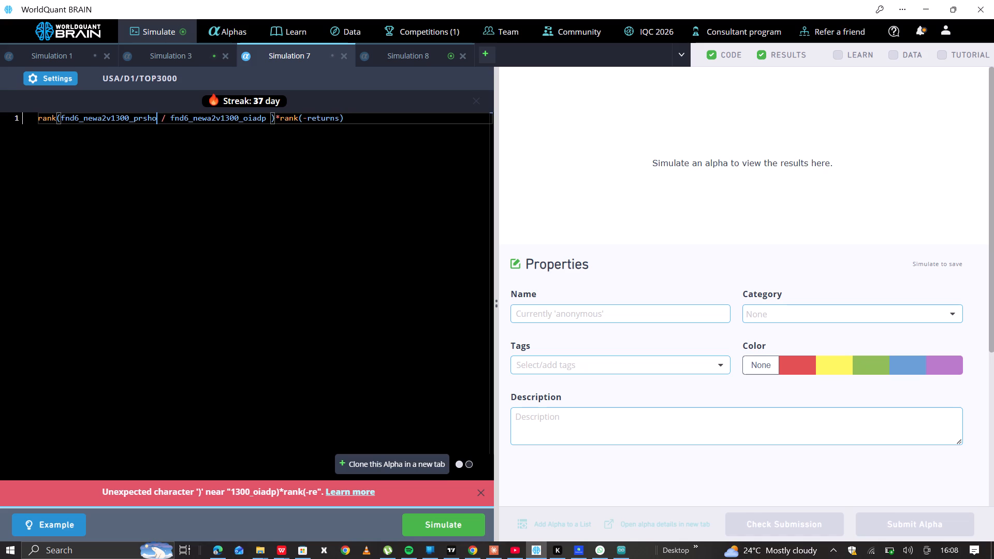
click(434, 533)
Show the test period for Simulation 8 and examine its yearly IS summary and failed IS tests.
click(415, 56)
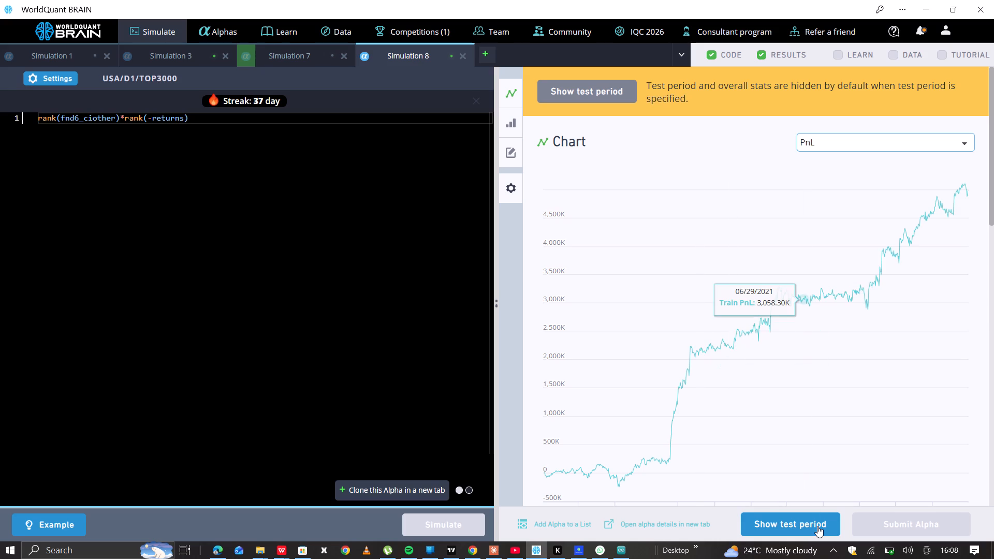
click(794, 514)
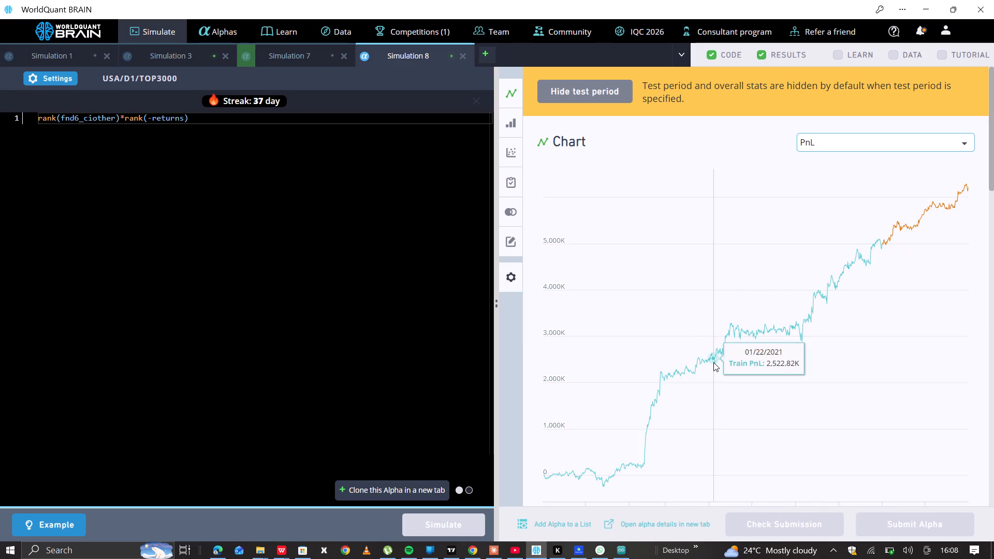
scroll(713, 362, down, 7)
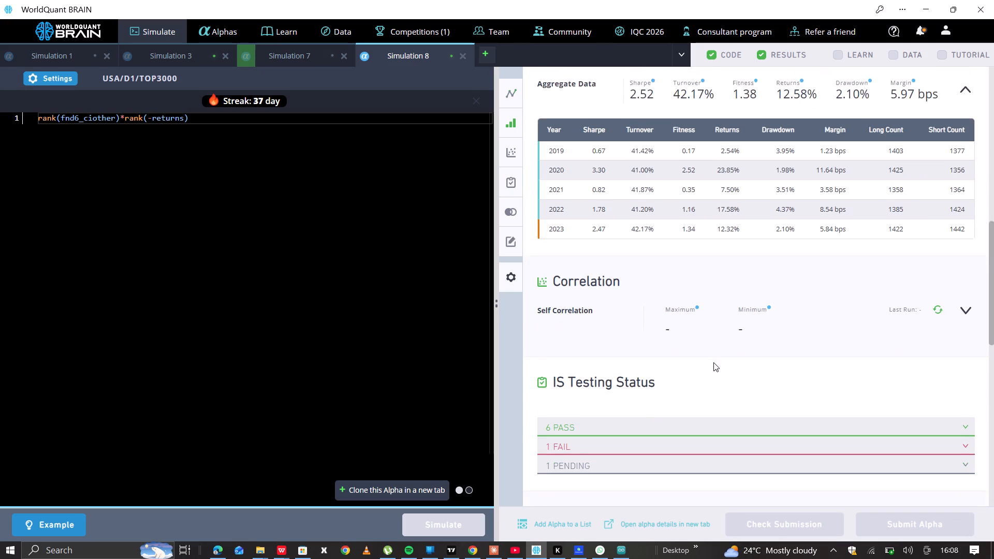
scroll(713, 362, down, 1)
click(667, 390)
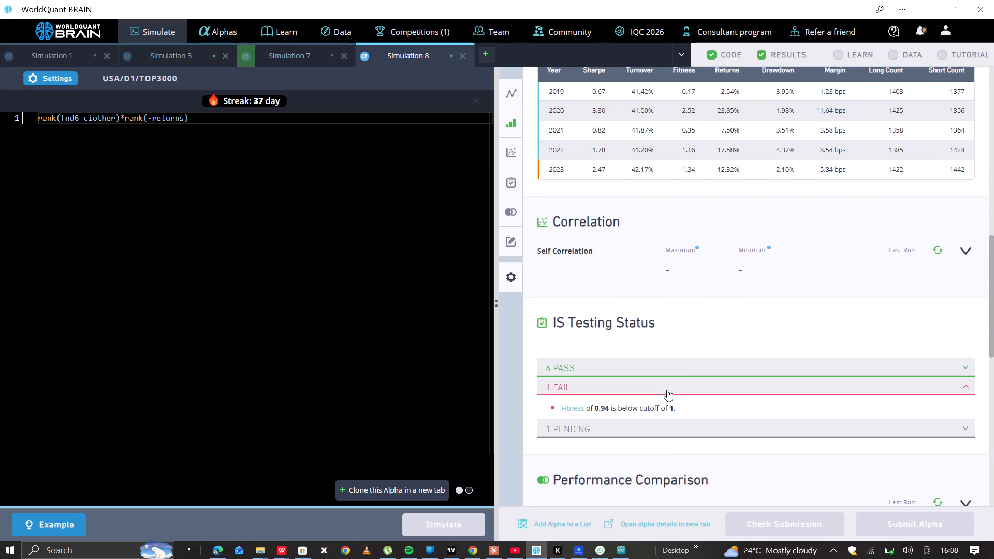
Set Simulation 8's decay to 6 and truncation to 0.04, apply the settings and re-simulate the alpha.
click(62, 71)
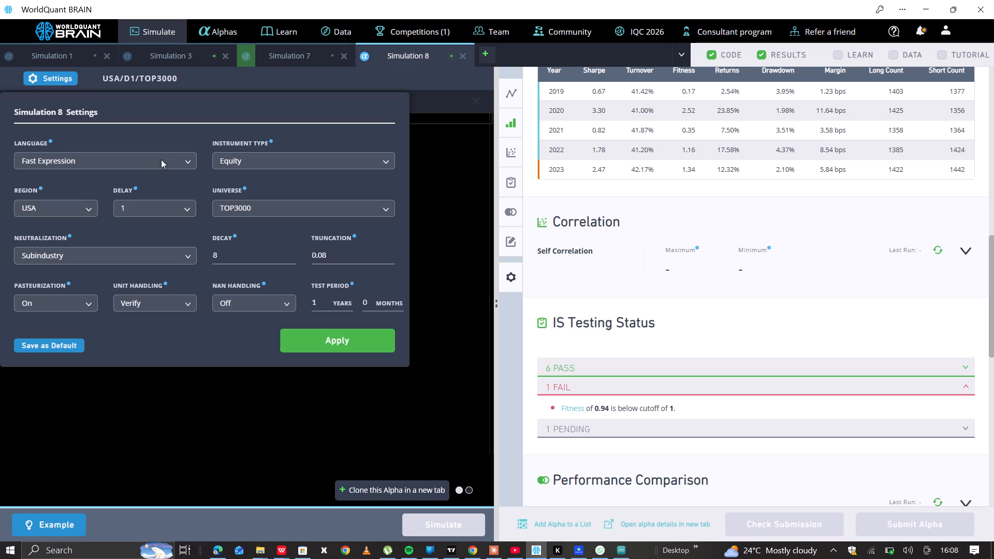
double_click(291, 256)
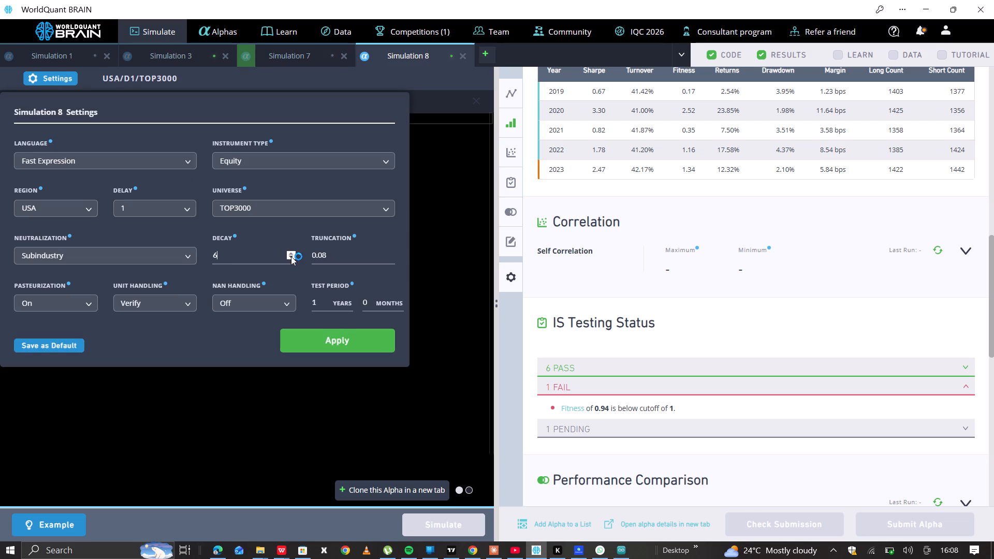
click(291, 256)
triple_click(291, 255)
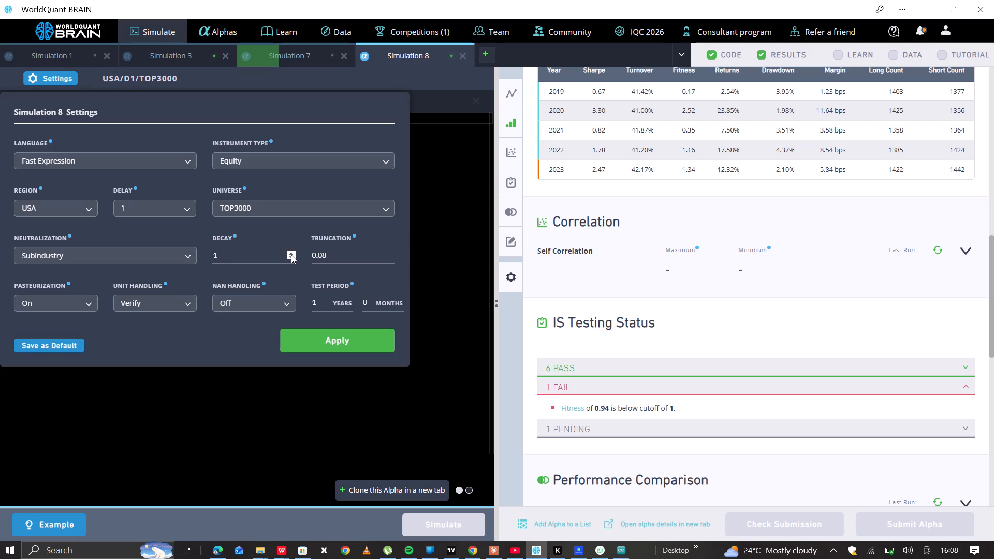
double_click(291, 255)
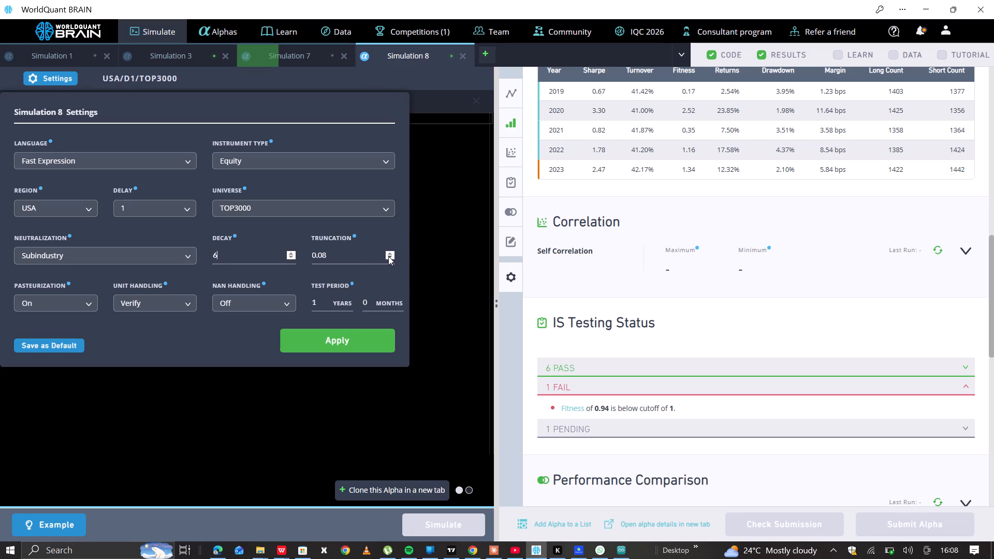
triple_click(391, 256)
click(391, 256)
click(348, 340)
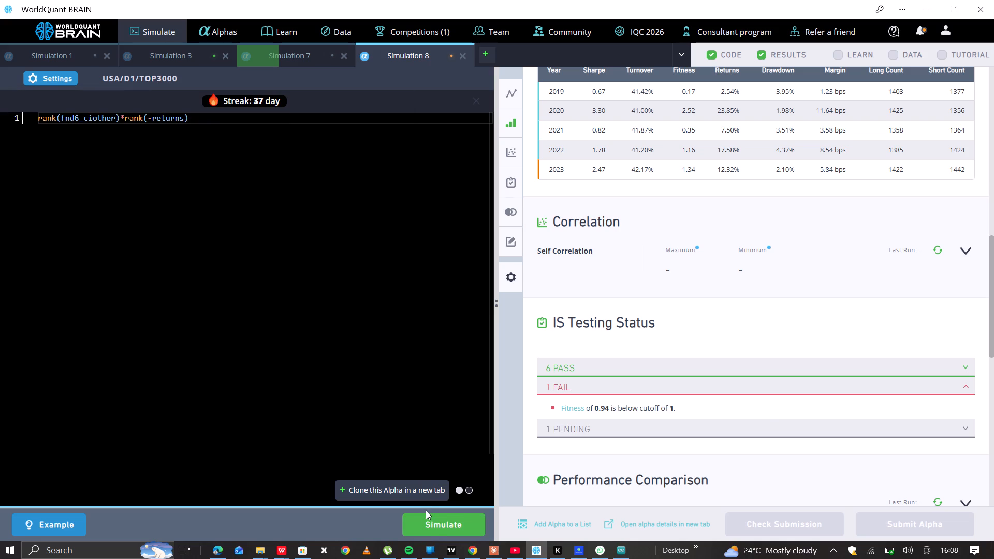
click(434, 524)
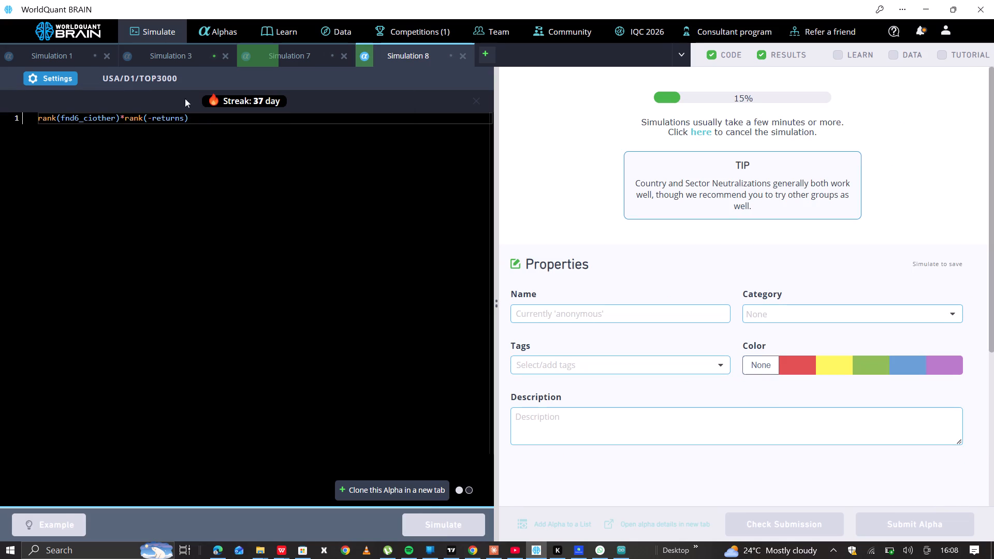
Switch back to Simulation 3 to view its expression and PnL chart.
click(178, 50)
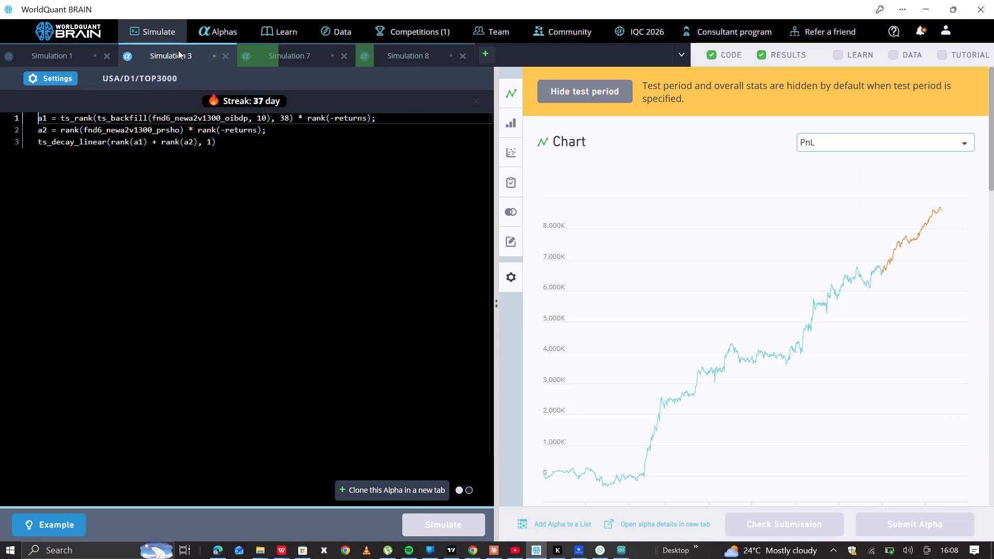
Examine Simulation 3's yearly IS summary and expand its failed IS tests.
scroll(851, 421, down, 5)
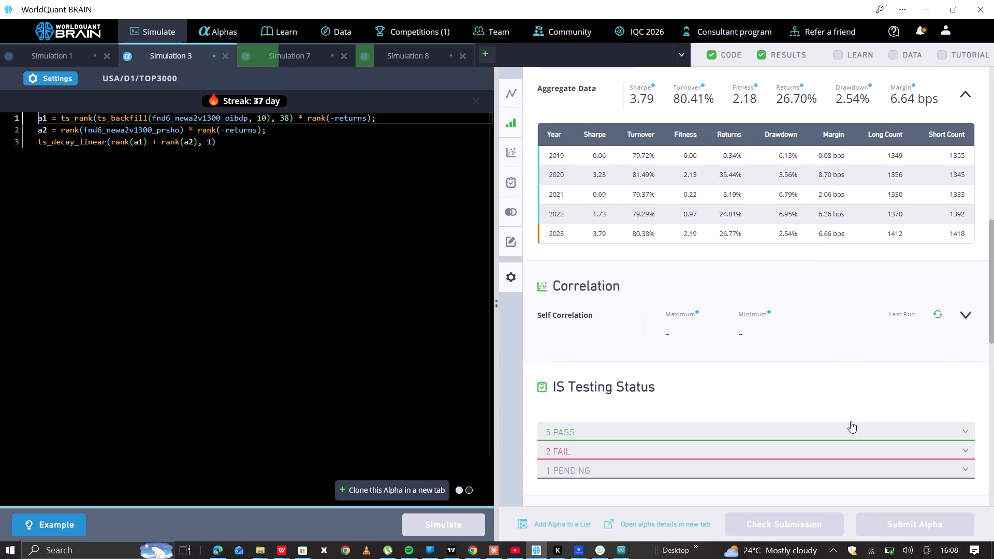
scroll(851, 421, down, 1)
click(722, 456)
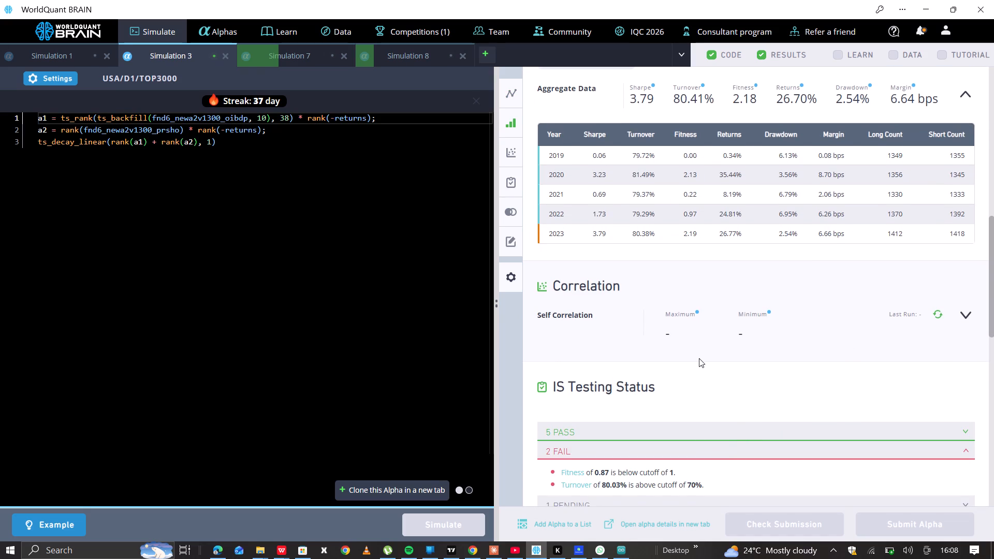
scroll(699, 358, down, 3)
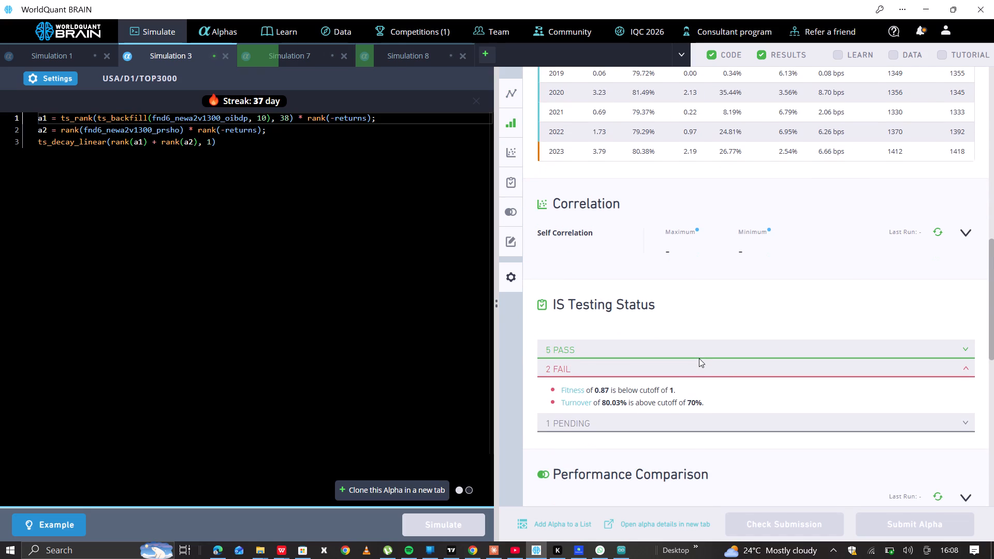
scroll(699, 358, down, 1)
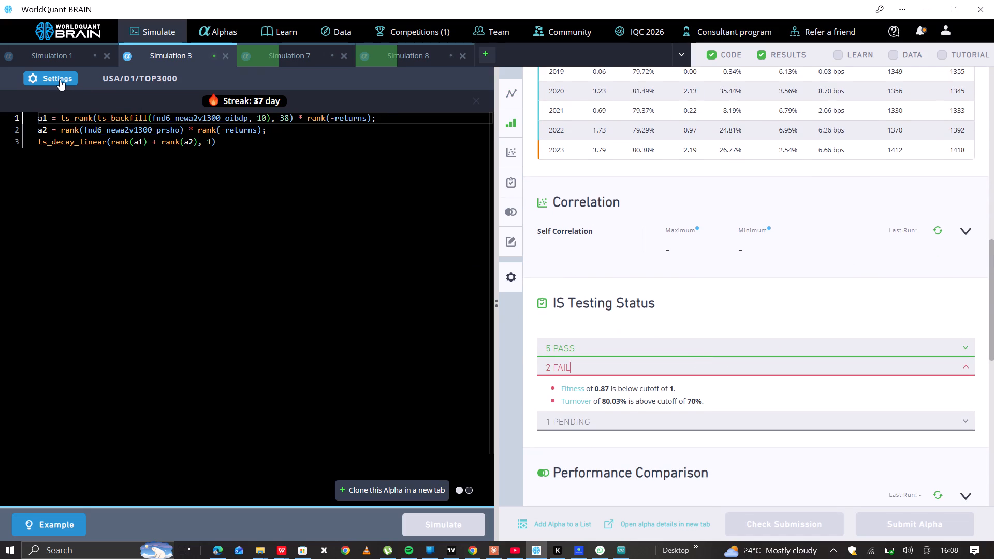
Set Simulation 3's decay to 6, apply the settings and re-simulate the alpha.
click(60, 79)
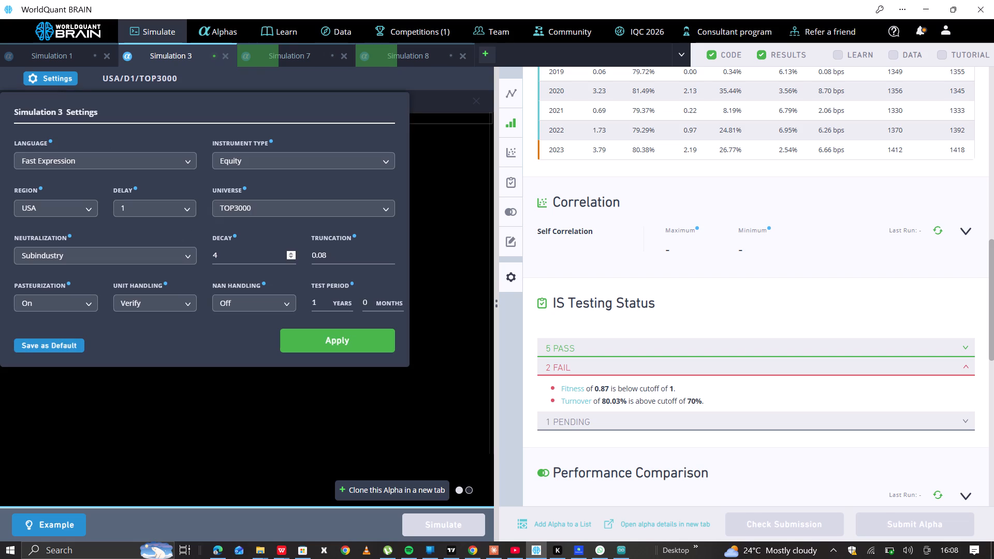
click(289, 253)
click(289, 253)
click(317, 350)
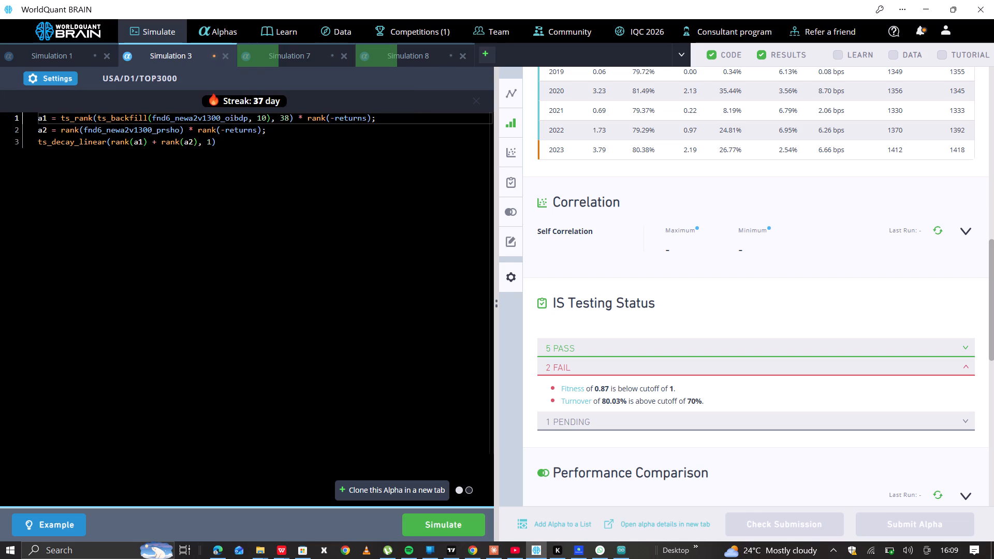
click(421, 528)
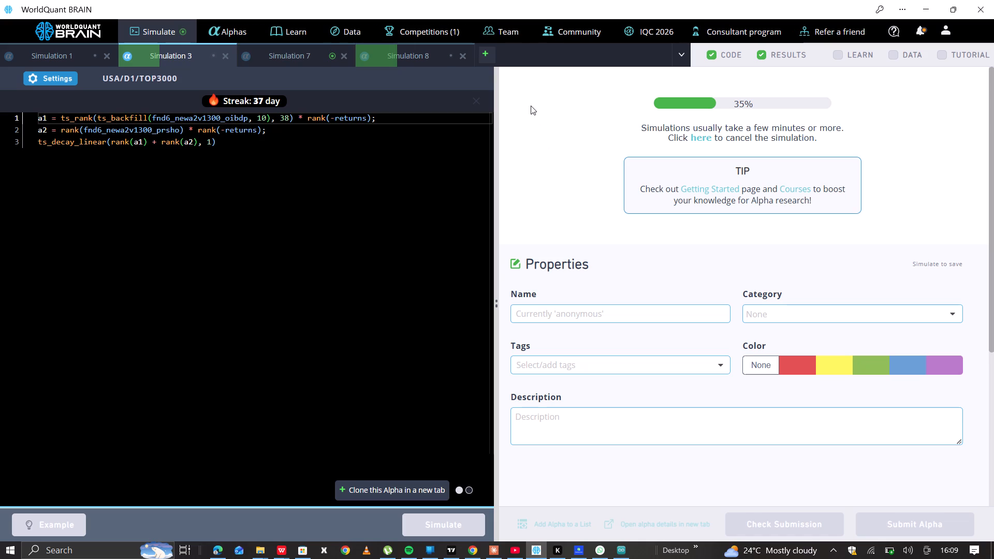
Switch to Simulation 7, show its test period and examine the yearly IS summary and failed IS tests.
click(289, 55)
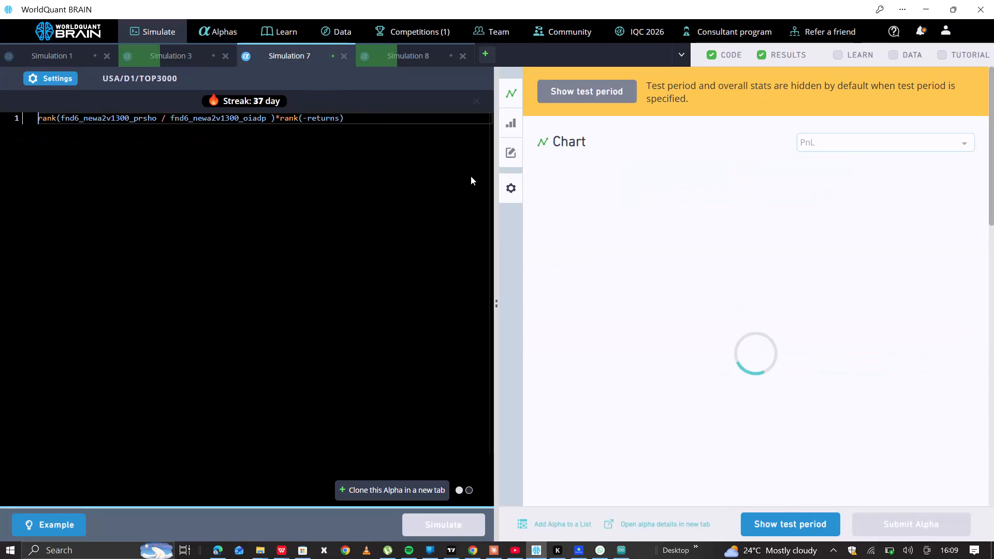
click(775, 528)
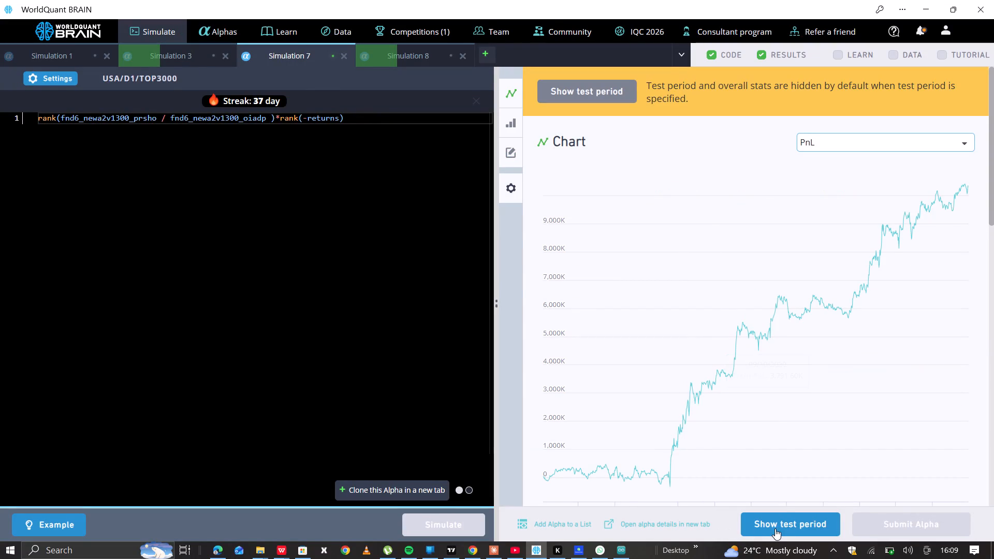
scroll(750, 409, down, 6)
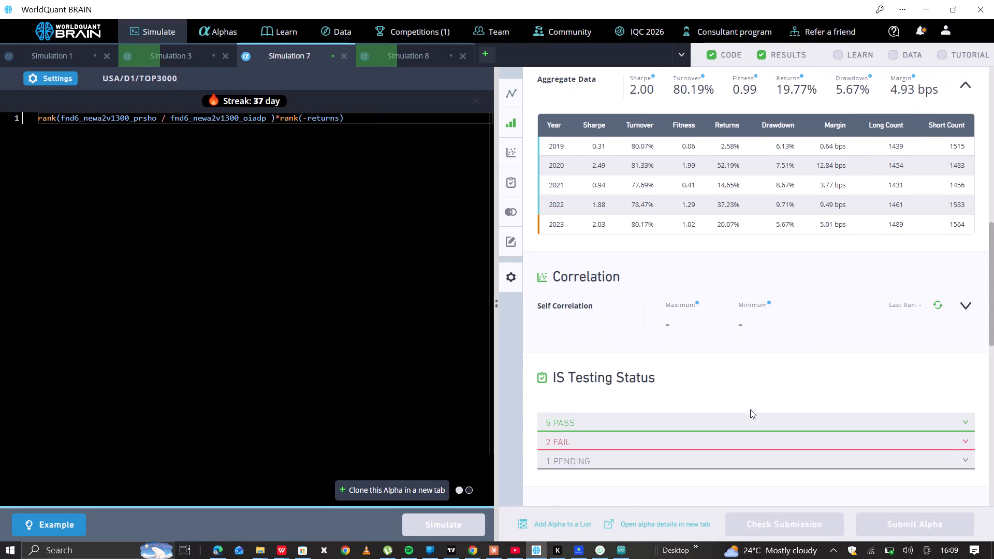
click(678, 431)
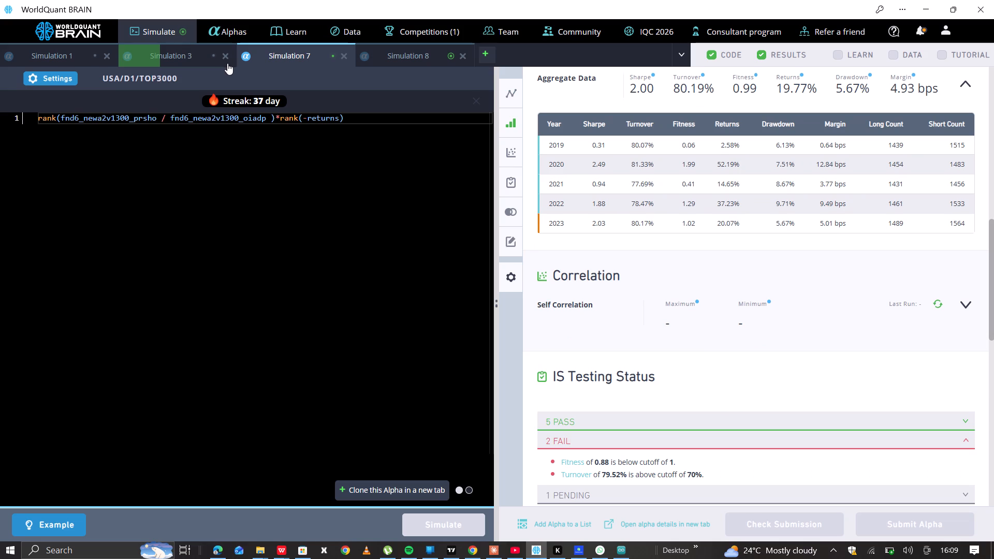
Set Simulation 7's neutralization to Subindustry, apply the settings and re-simulate the alpha.
click(57, 75)
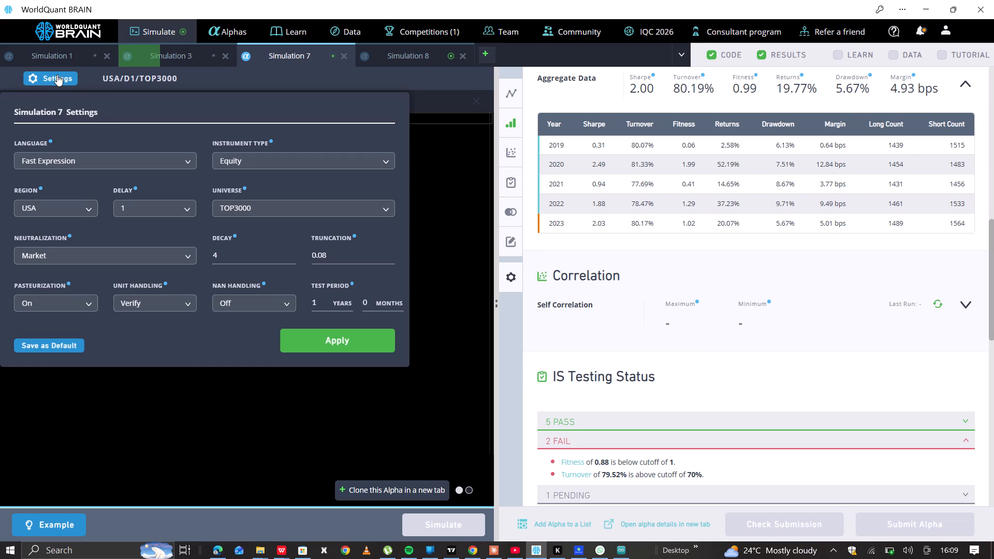
click(178, 255)
click(167, 343)
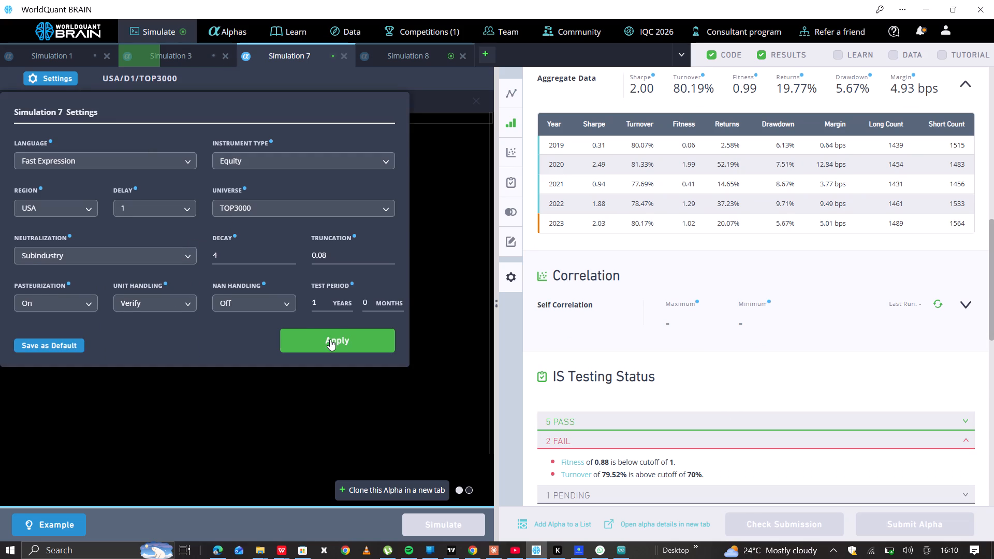
click(330, 339)
click(454, 522)
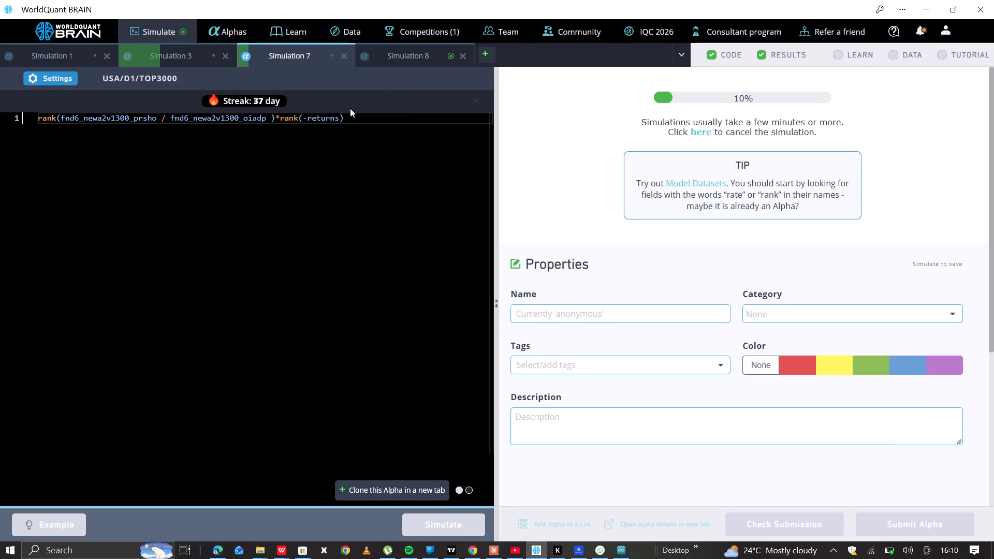
Glance at Simulation 8's chart, return to Simulation 3, show its test period and examine its IS summary and failed tests.
click(405, 49)
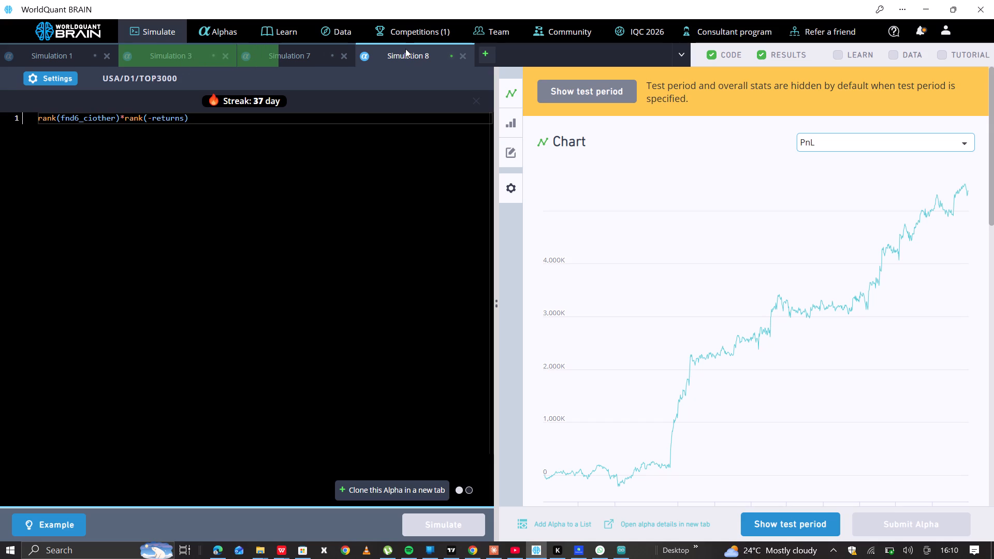
click(183, 54)
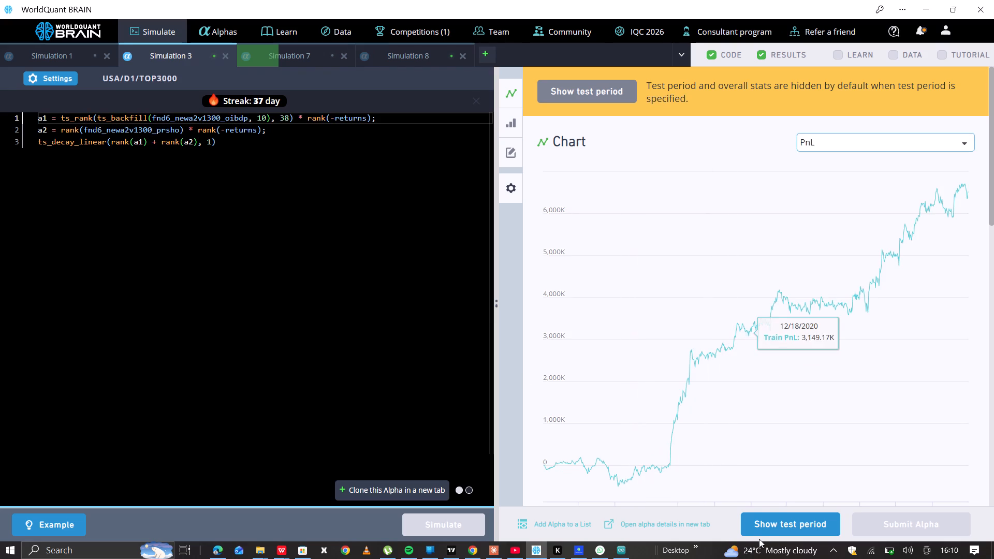
click(749, 529)
scroll(694, 429, down, 4)
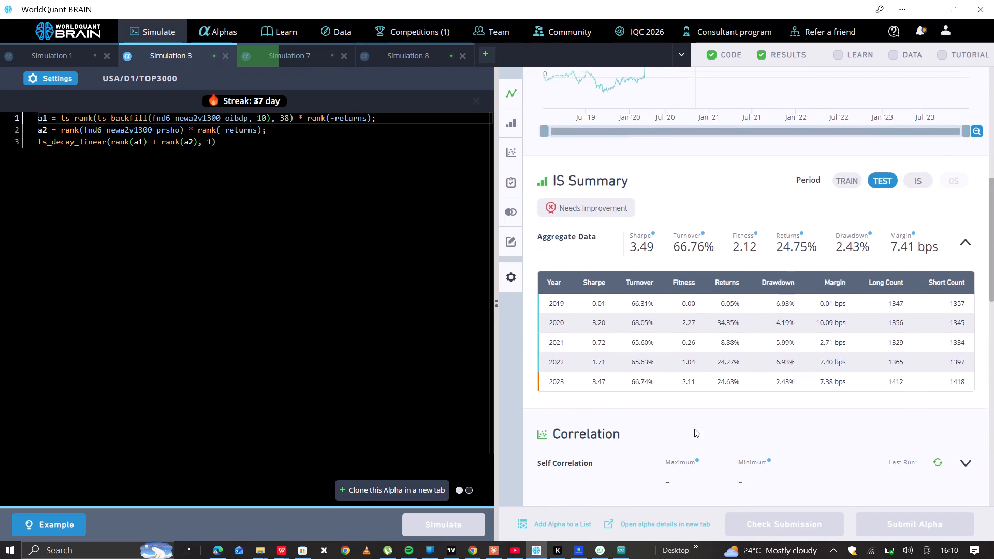
scroll(694, 429, down, 3)
click(642, 452)
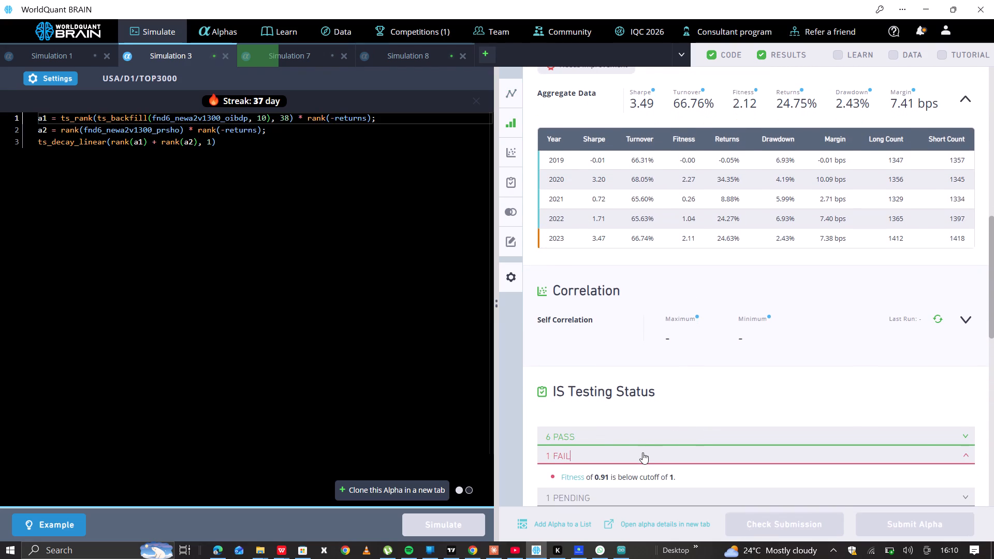
scroll(642, 452, down, 1)
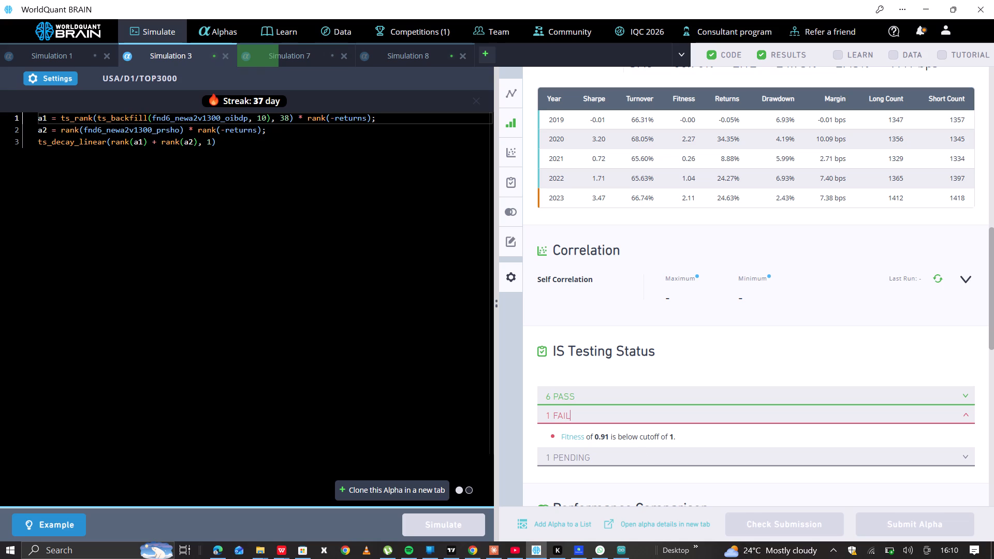
Set Simulation 3's neutralization to Industry, apply the settings and re-simulate the alpha.
click(44, 76)
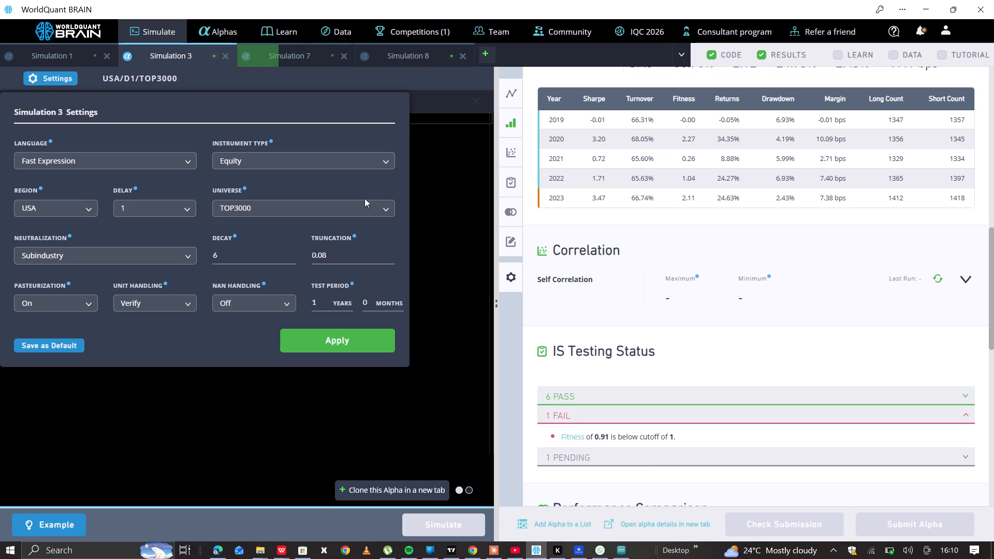
click(432, 215)
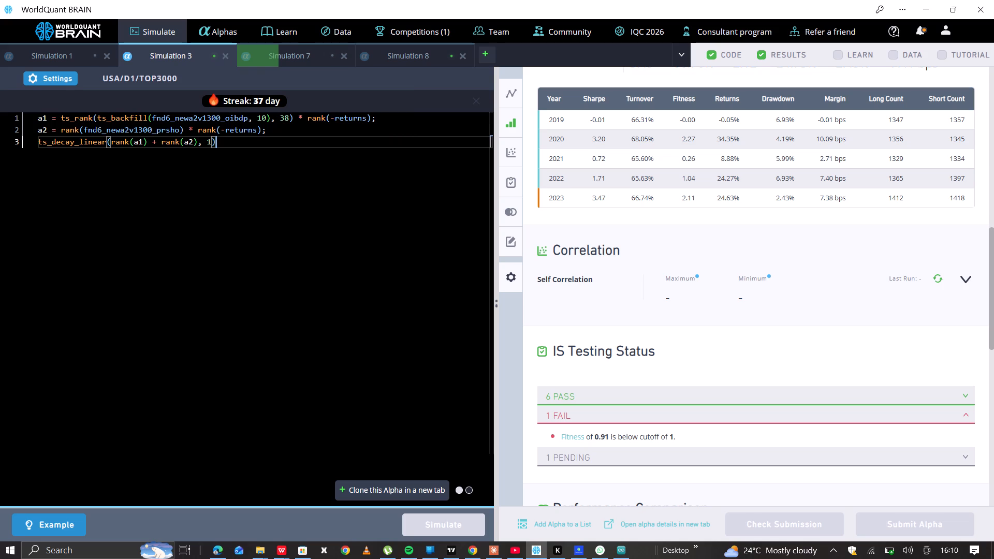
click(69, 75)
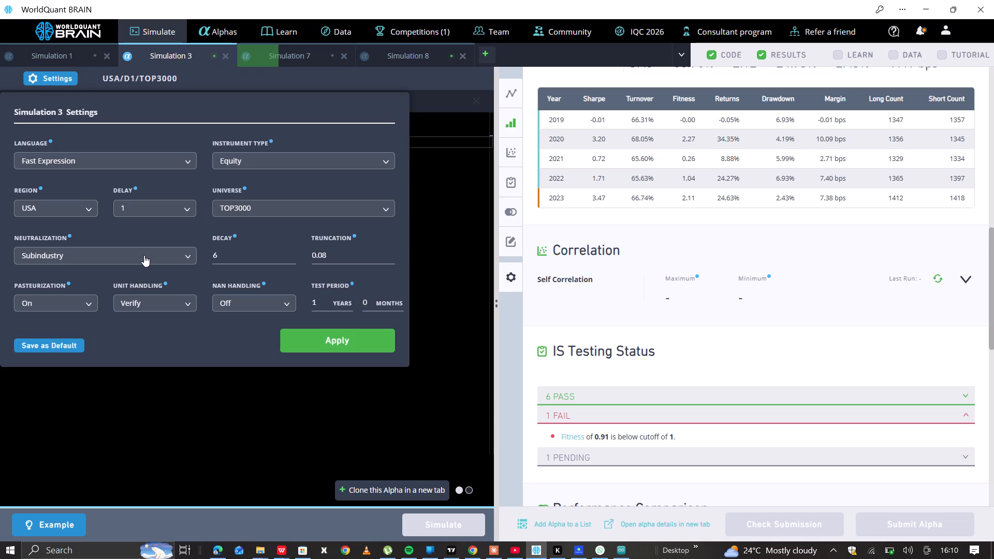
click(144, 255)
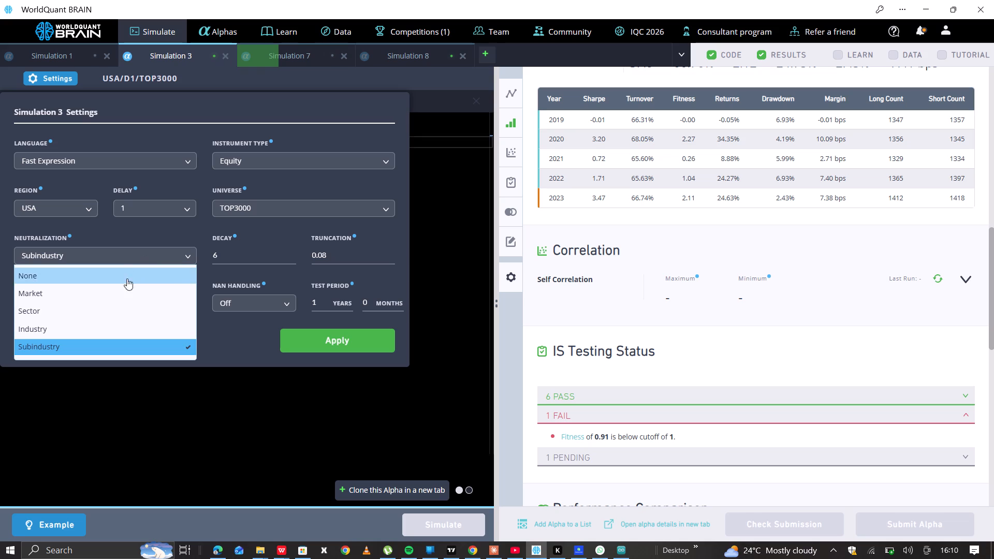
click(113, 326)
click(333, 334)
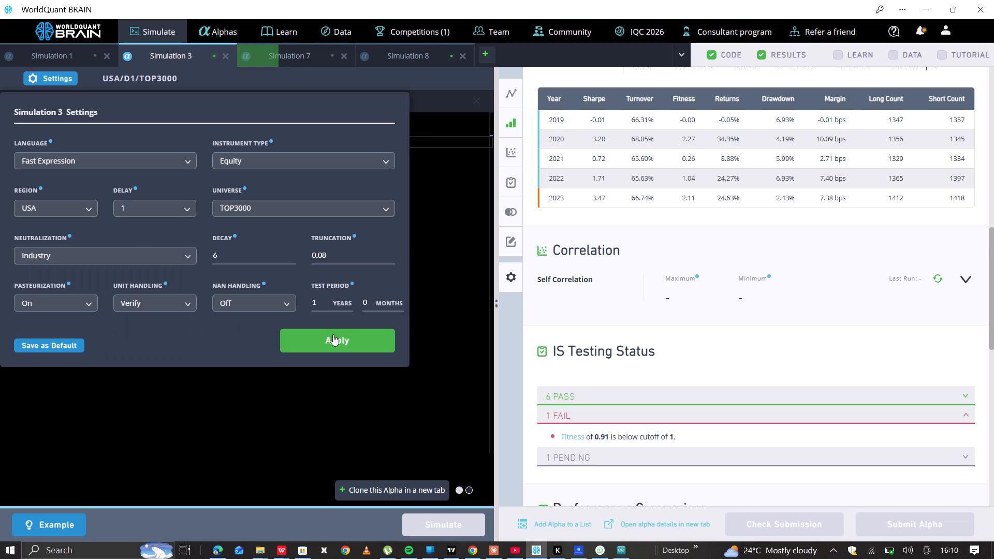
click(425, 518)
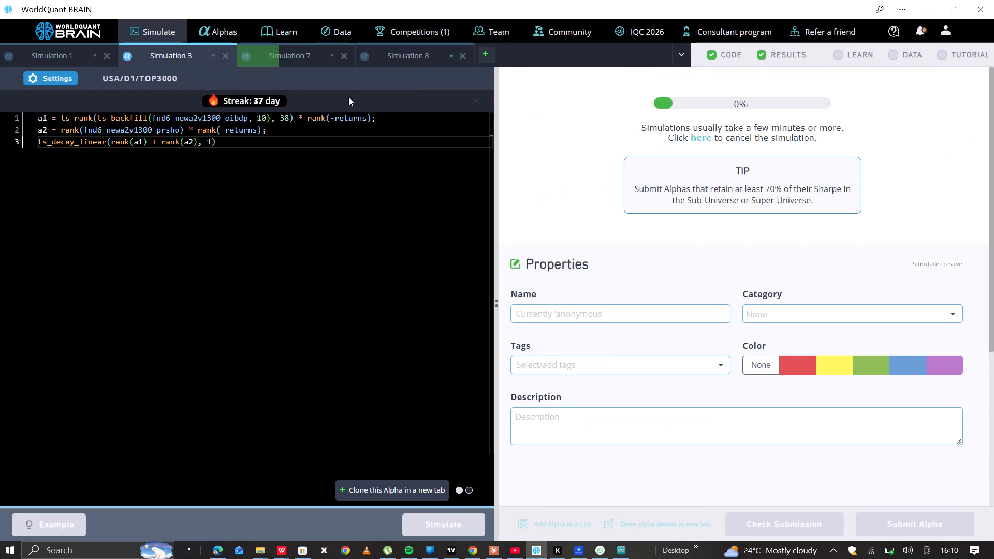
Switch to Simulation 8, show its test period and examine the yearly IS summary and failed IS tests.
click(375, 54)
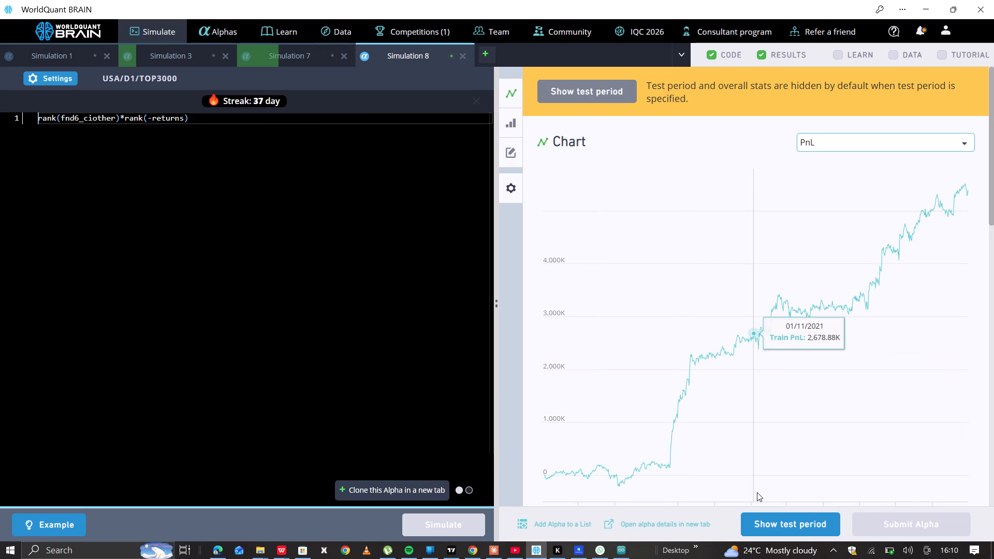
click(760, 521)
scroll(743, 416, down, 5)
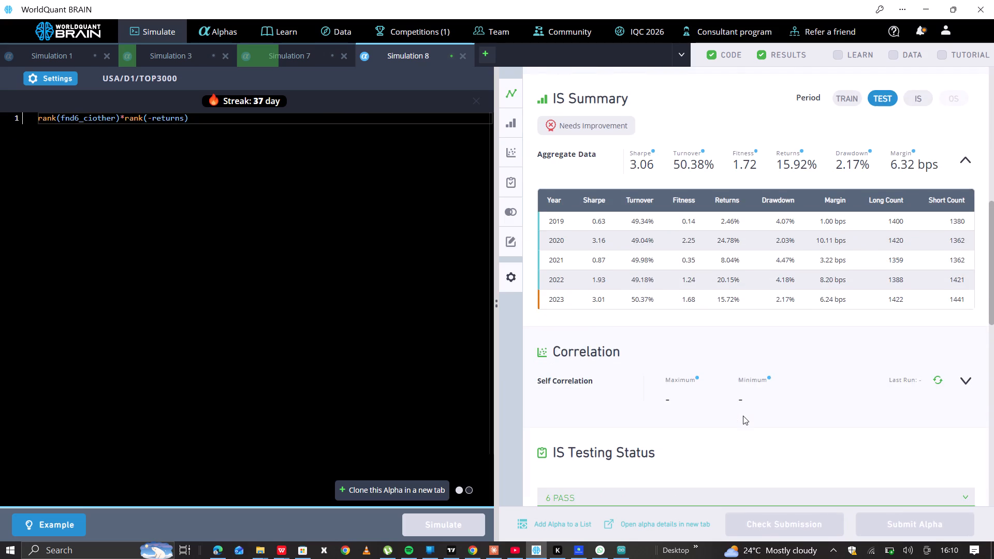
scroll(743, 416, down, 2)
click(677, 410)
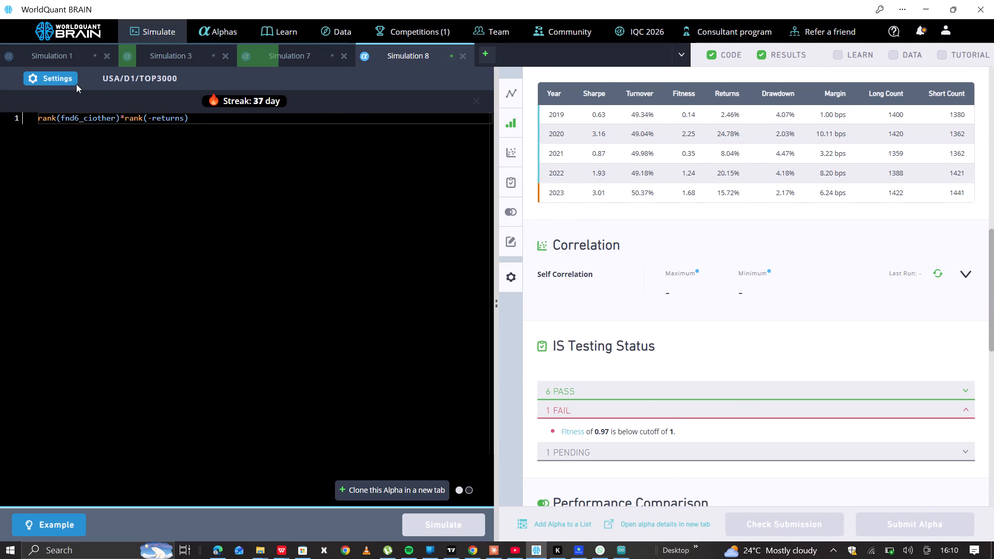
Set Simulation 8's truncation to 0.01, apply the settings and re-simulate the alpha.
click(61, 80)
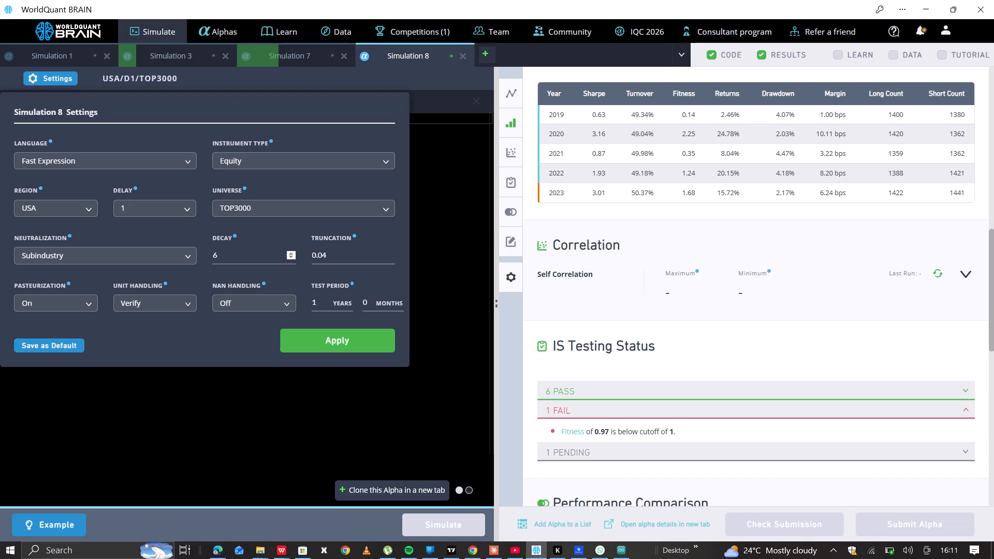
click(389, 256)
click(389, 256)
click(389, 256)
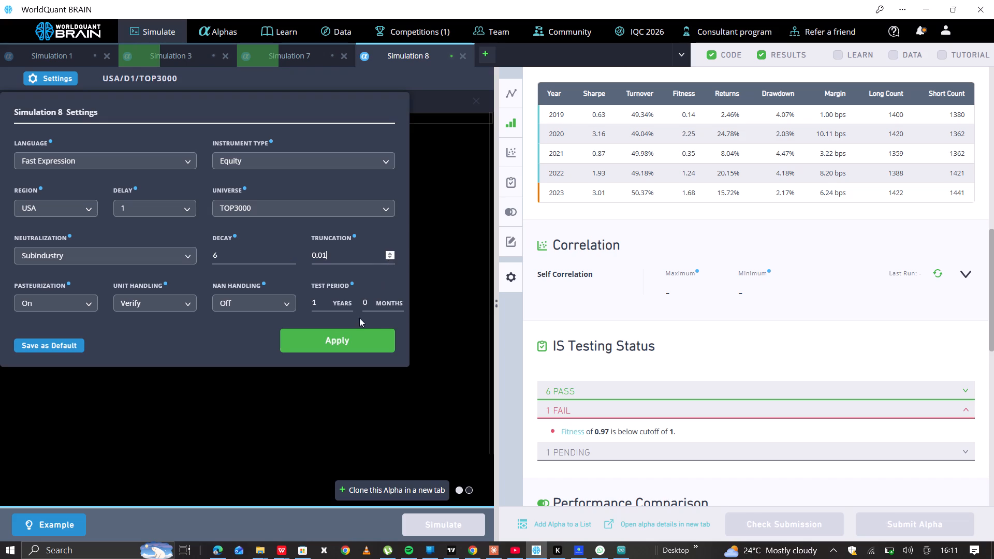
click(353, 332)
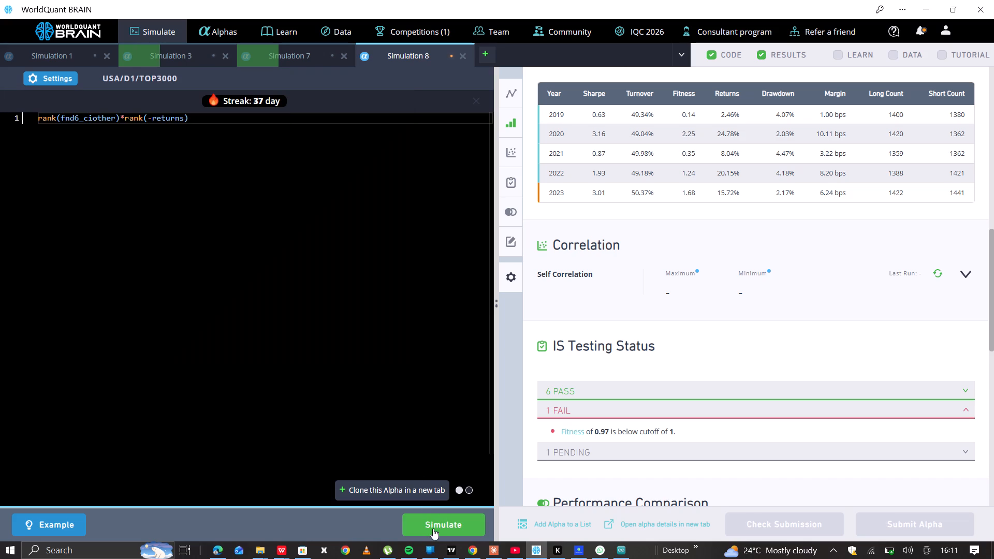
click(433, 528)
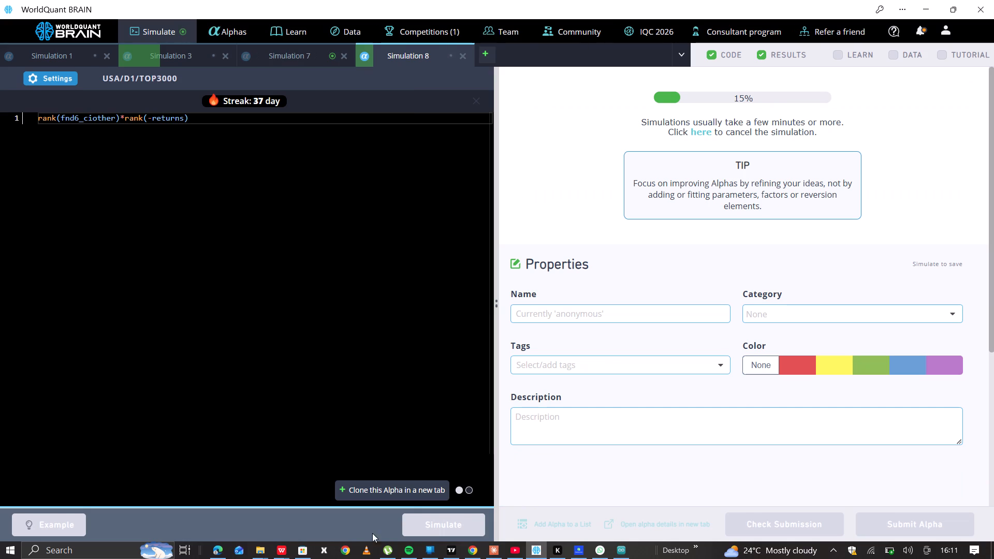
click(414, 532)
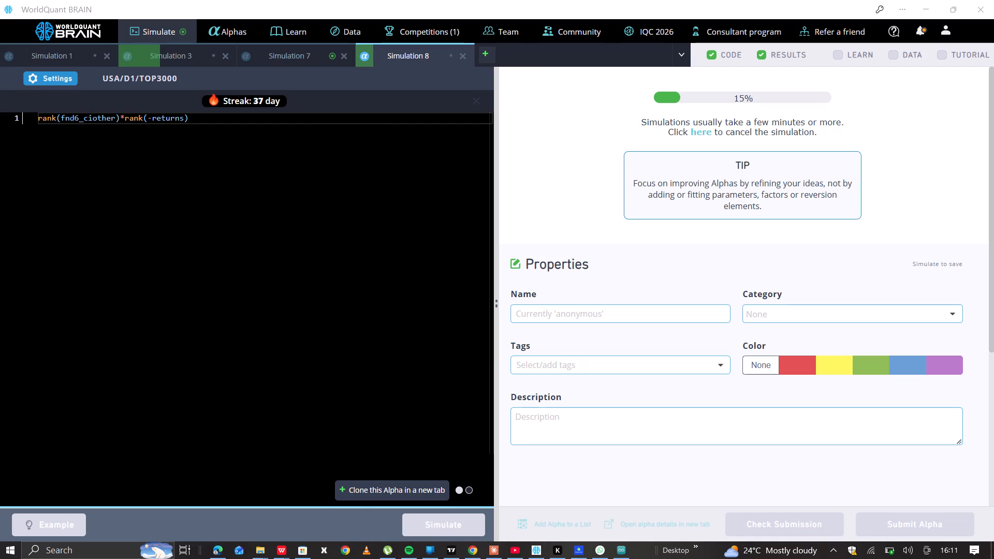
Switch to Simulation 7, show its test period and examine the chart and the failed IS tests.
click(326, 349)
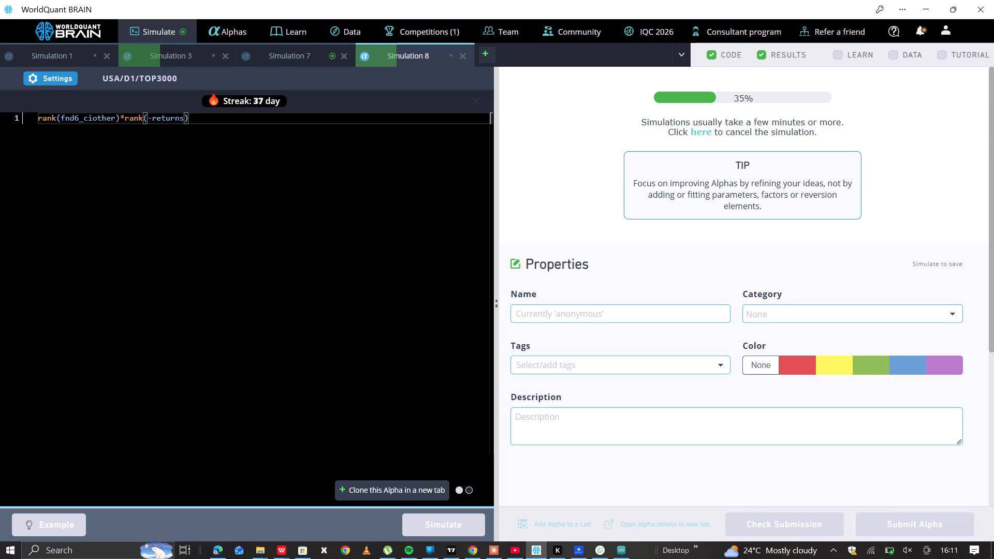
click(304, 54)
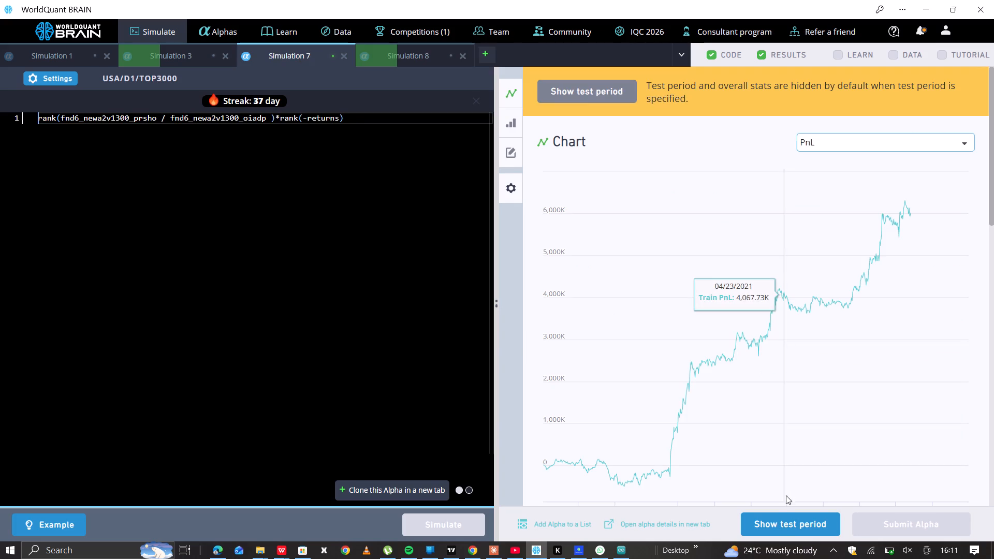
click(781, 523)
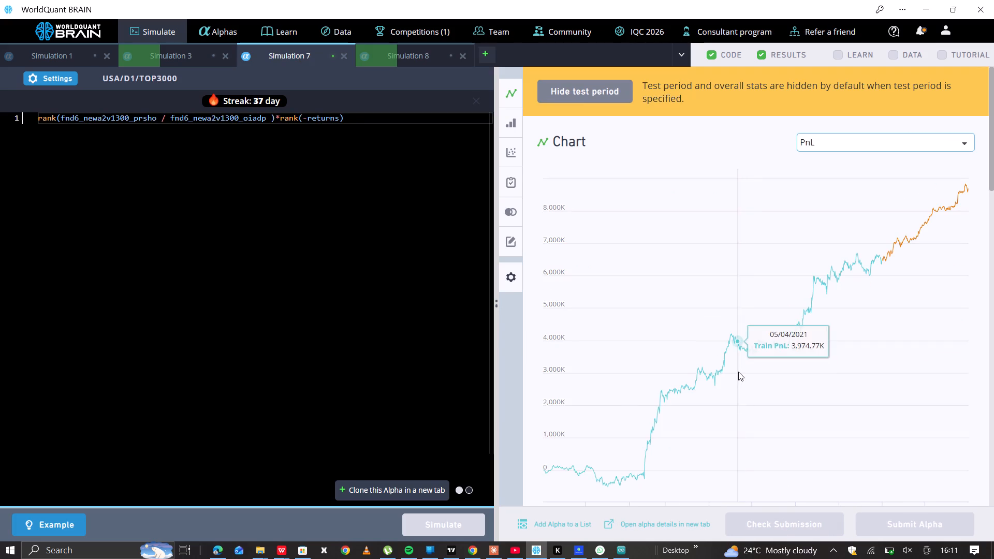
scroll(738, 372, down, 6)
click(695, 296)
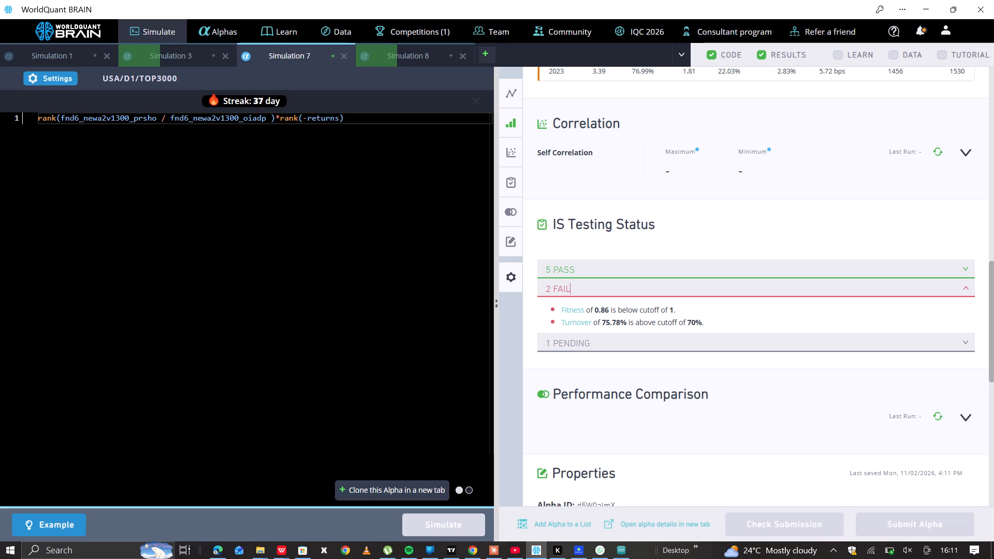
Set Simulation 7's decay to 6, apply the settings and re-simulate the alpha.
click(47, 79)
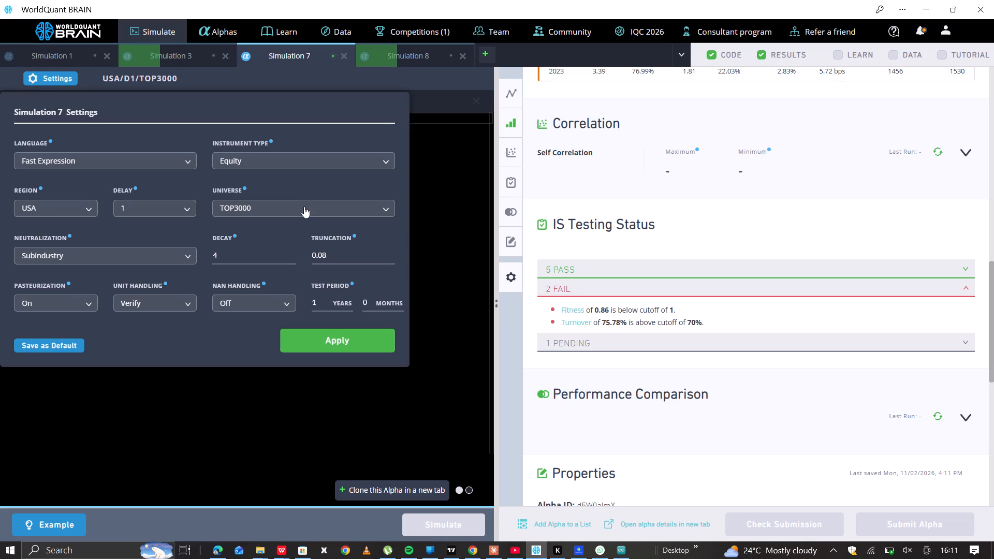
double_click(289, 252)
click(313, 334)
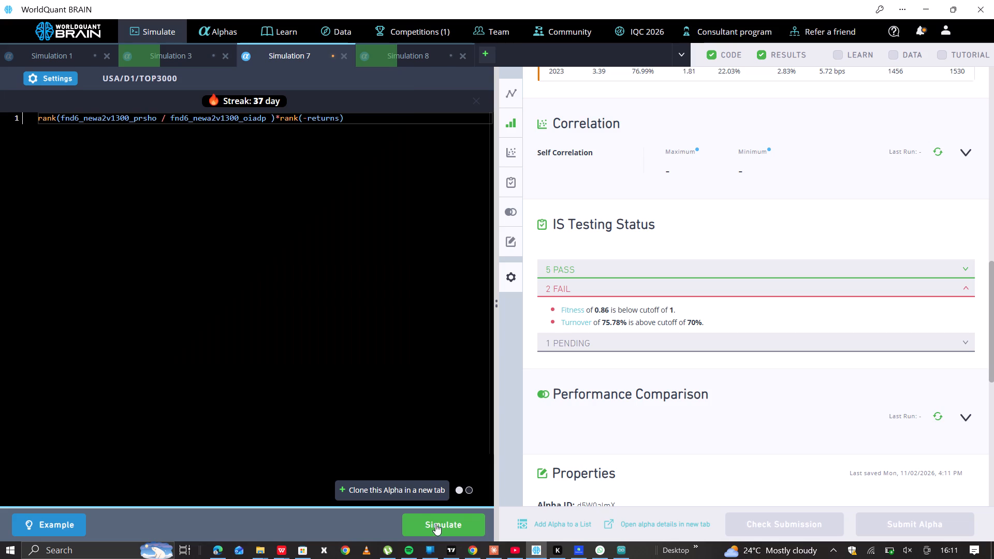
click(435, 524)
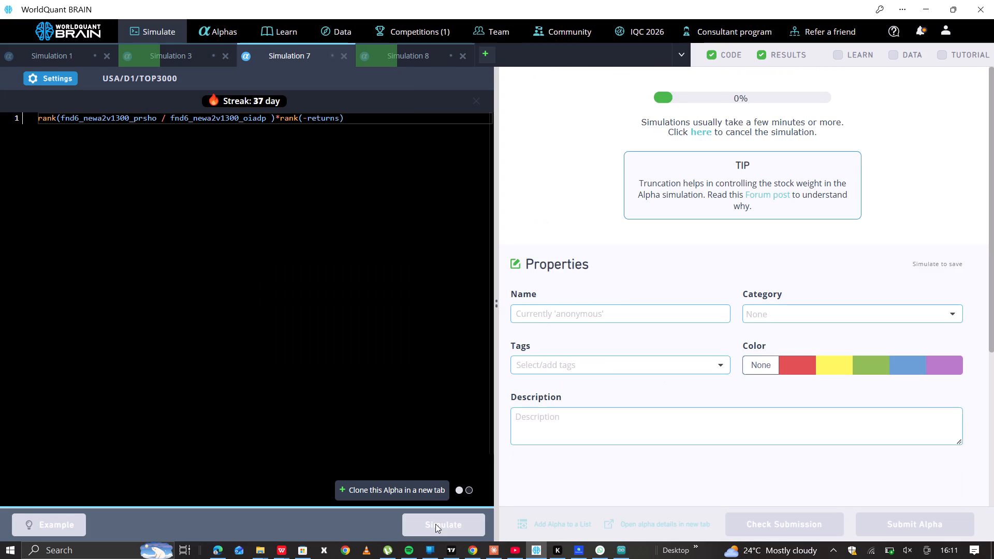
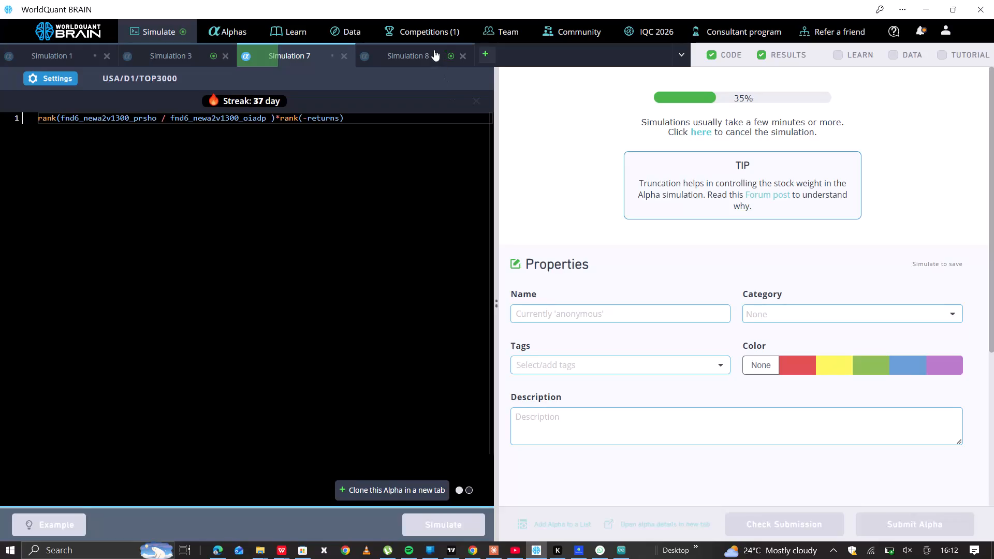
Switch to Simulation 8, show its test period and examine the yearly IS summary and the failed IS test.
click(432, 48)
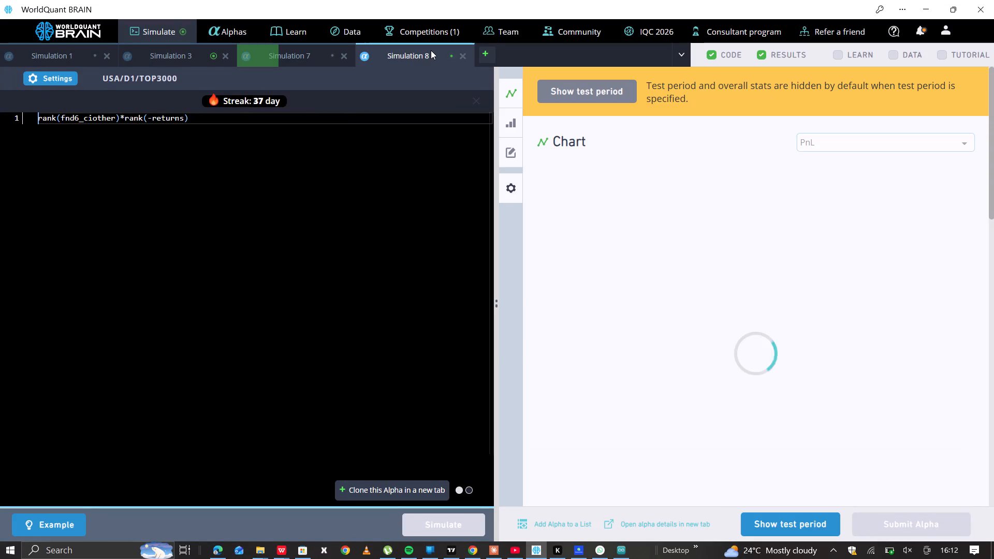
click(431, 50)
click(760, 525)
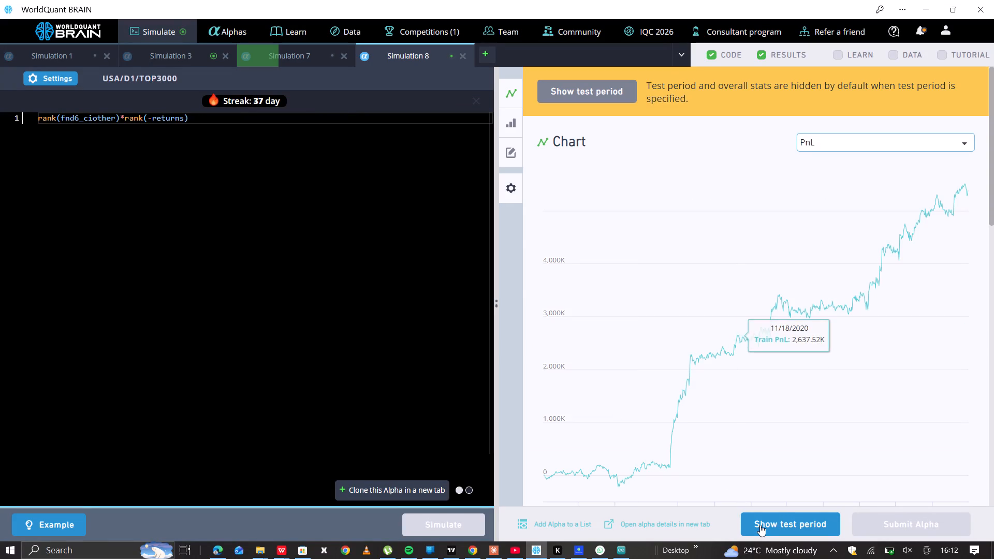
scroll(704, 382, down, 6)
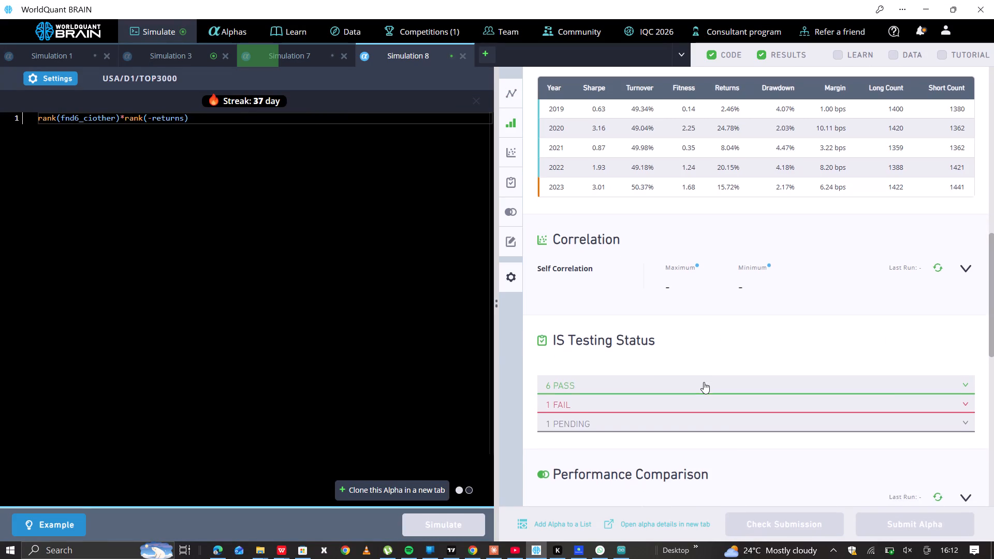
scroll(704, 382, down, 1)
click(671, 327)
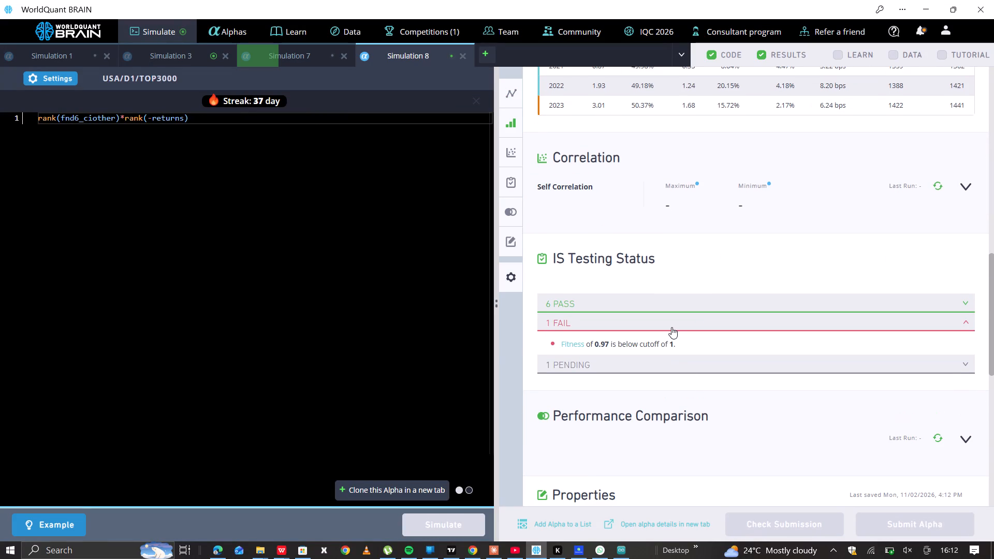
Set Simulation 8's decay to 7, apply the settings and re-simulate the alpha.
click(41, 79)
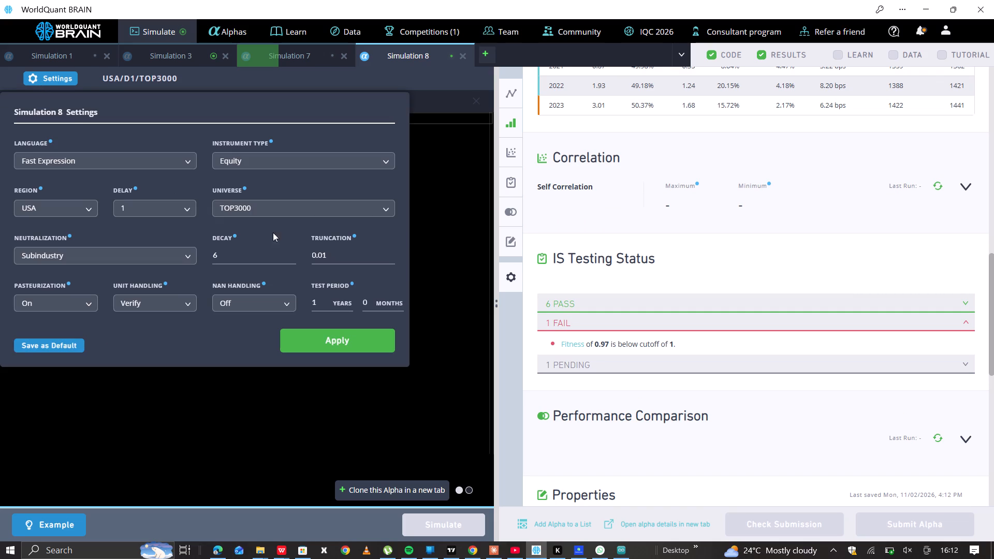
click(290, 254)
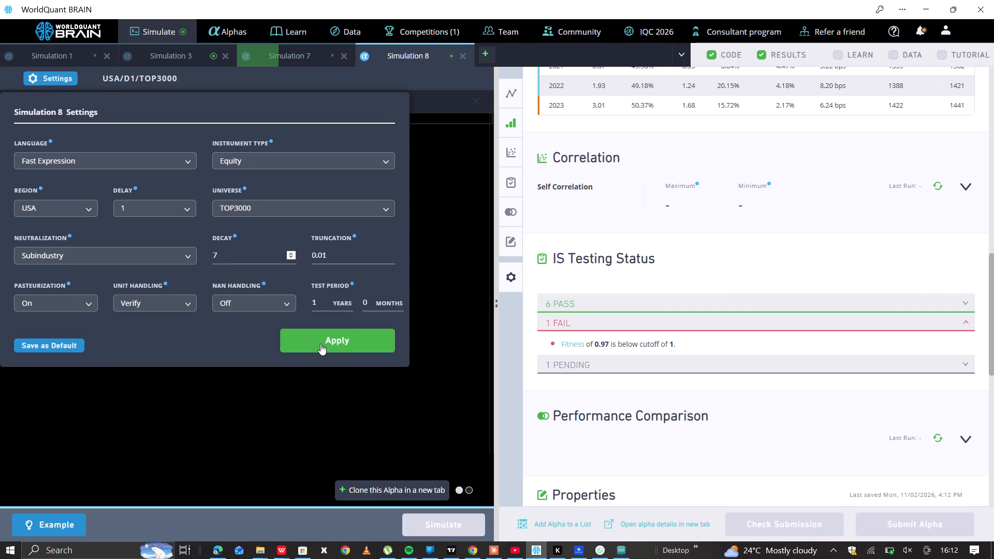
click(320, 344)
click(430, 524)
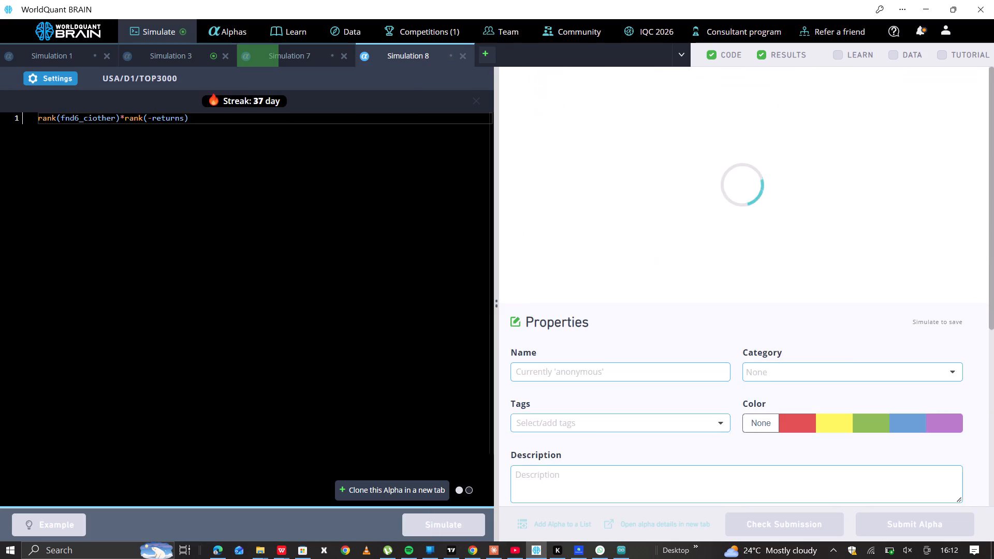
Switch to Simulation 3, show its test period and examine the IS Summary for the full IS period.
click(189, 48)
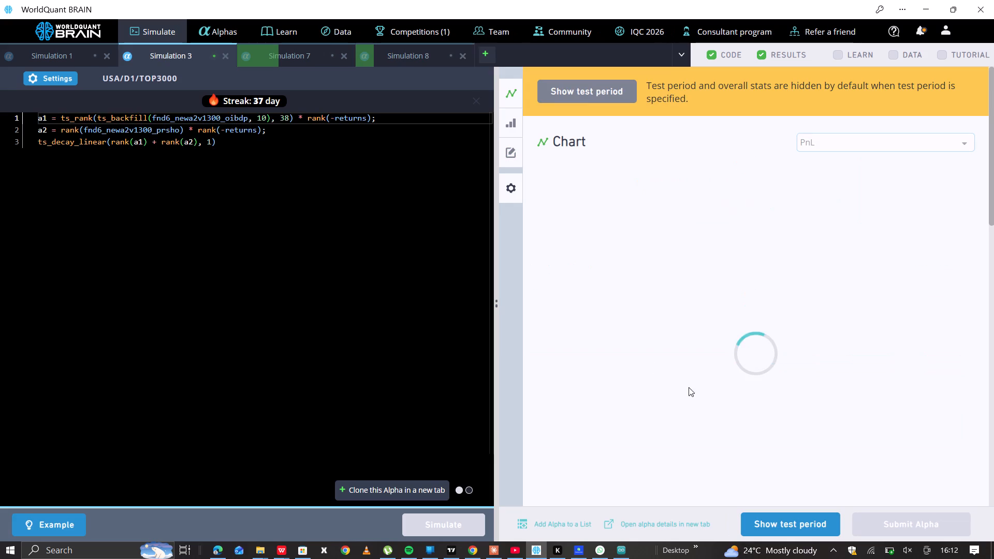
click(767, 520)
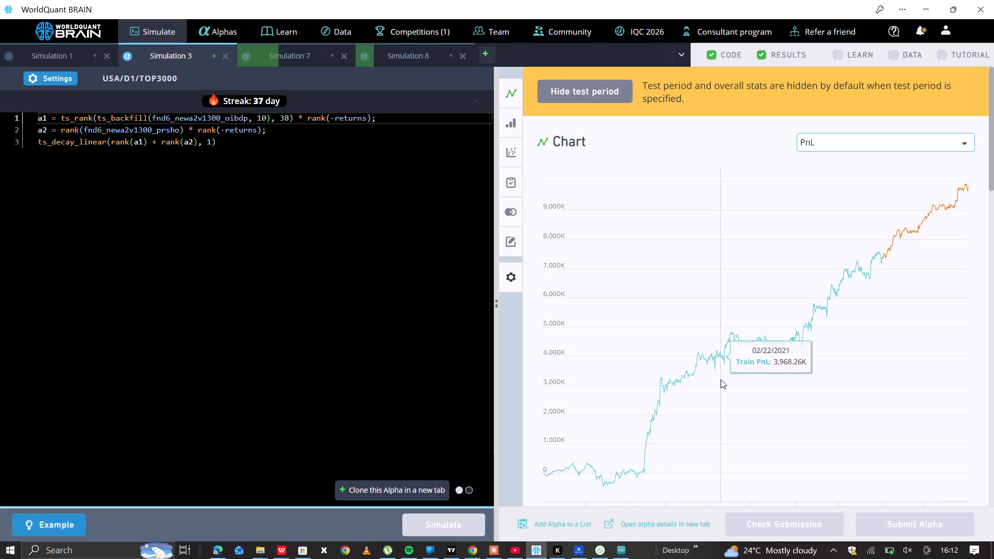
scroll(721, 379, down, 2)
click(917, 167)
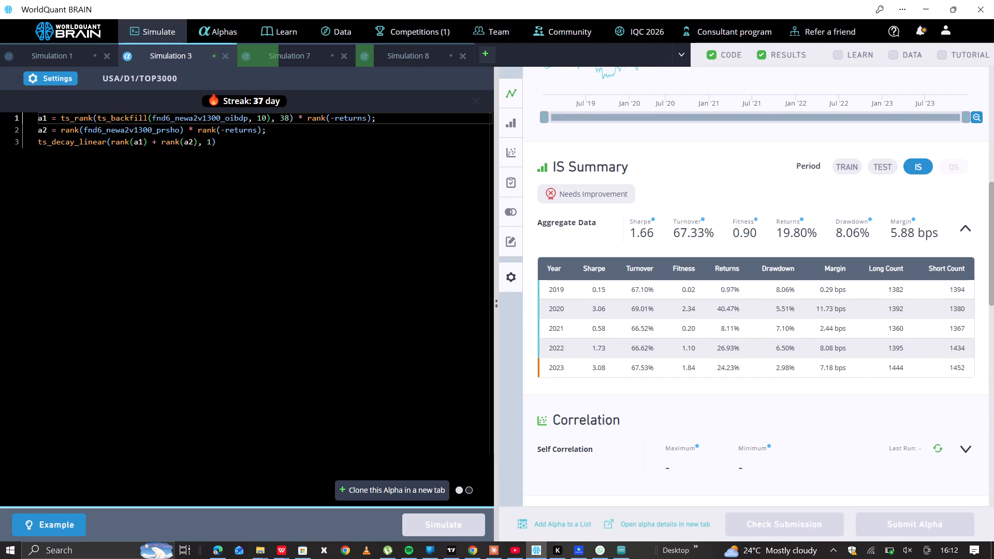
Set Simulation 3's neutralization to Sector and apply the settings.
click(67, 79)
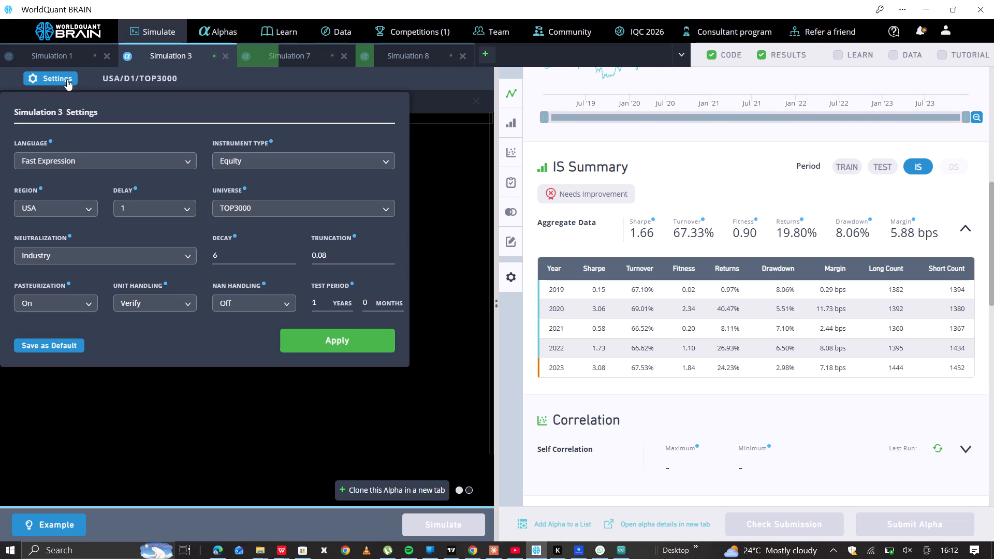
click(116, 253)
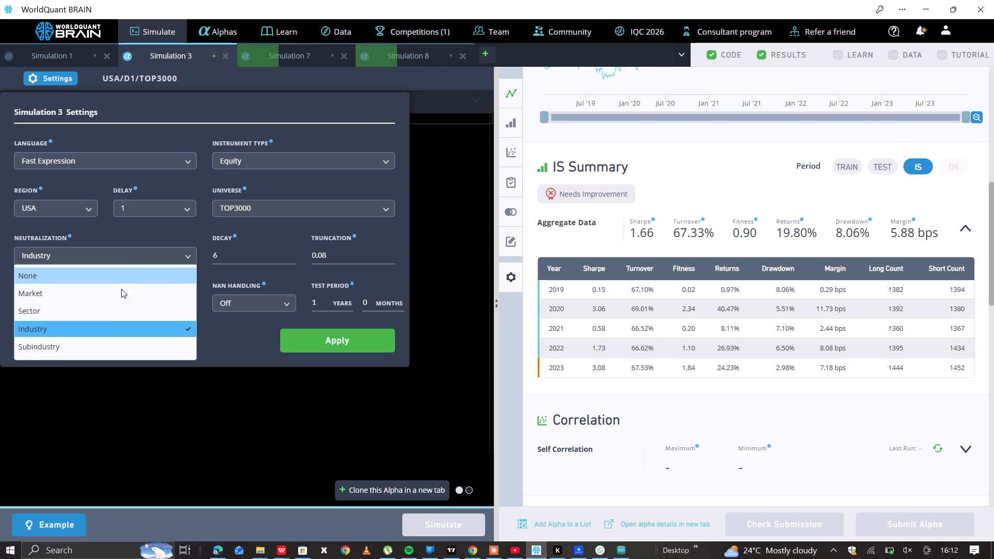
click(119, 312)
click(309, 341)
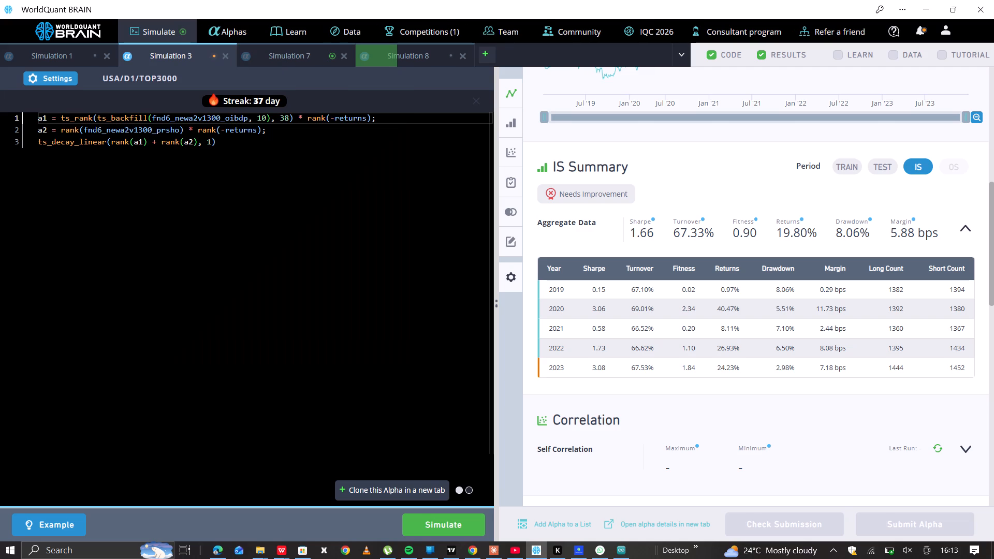
Switch to Simulation 7, show its test period and examine the failed IS test.
click(306, 64)
click(780, 521)
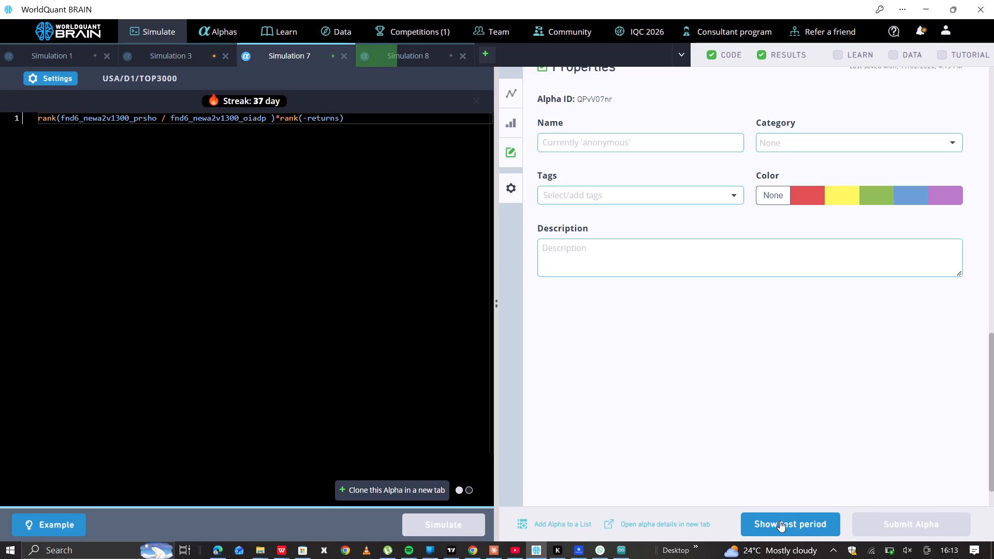
click(682, 263)
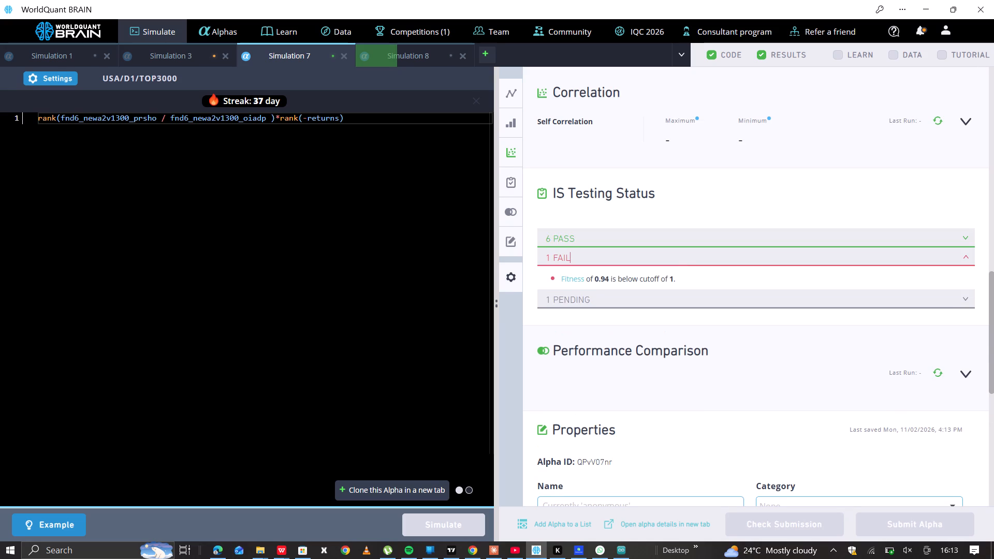
Set Simulation 7's decay to 8, apply the settings and re-simulate the alpha.
click(50, 75)
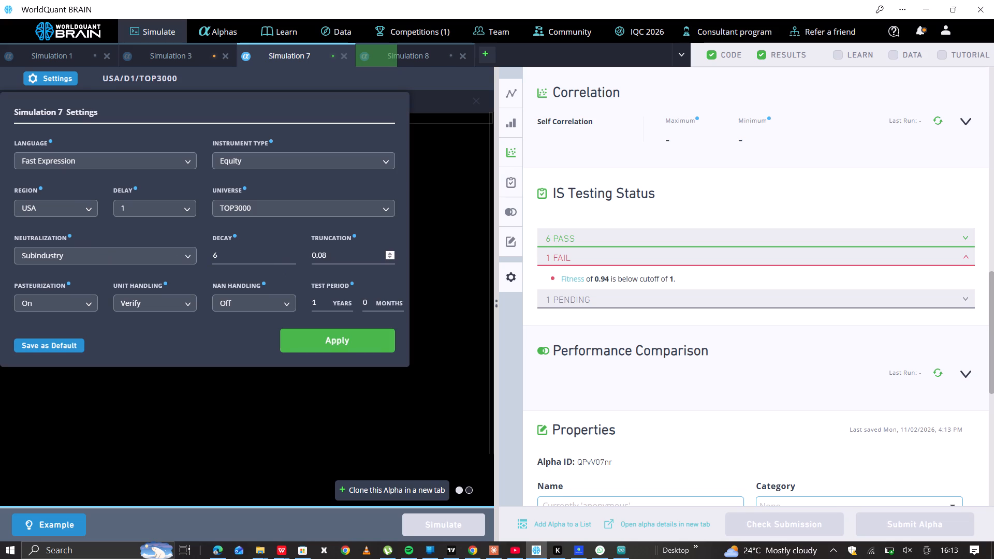
click(291, 253)
click(291, 253)
click(324, 334)
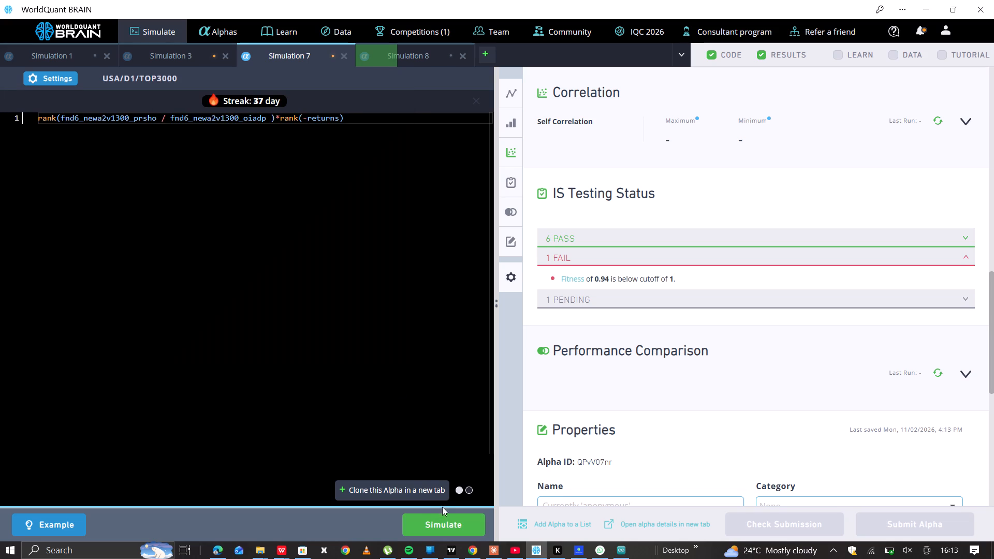
click(446, 521)
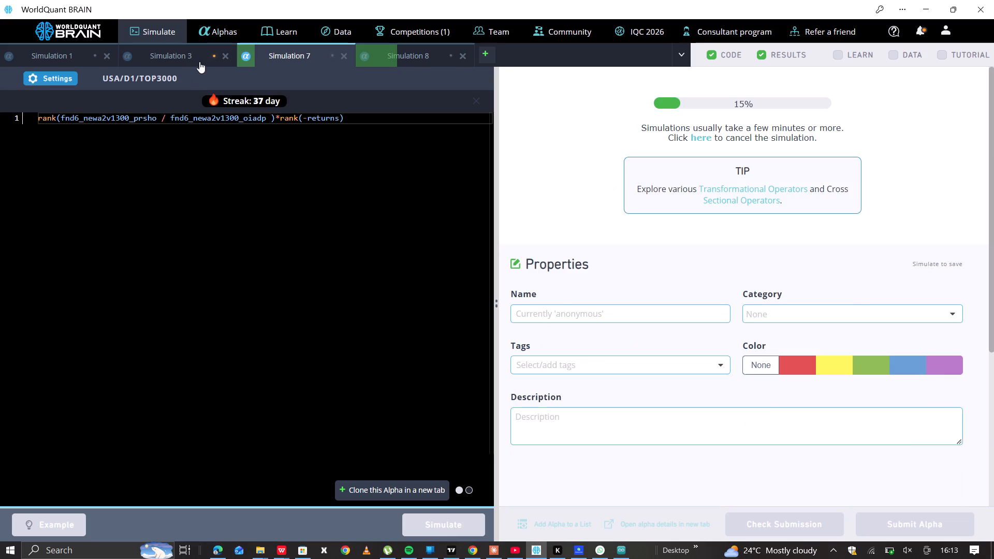
Switch to Simulation 3 and examine its yearly IS summary and the failed IS test.
click(203, 56)
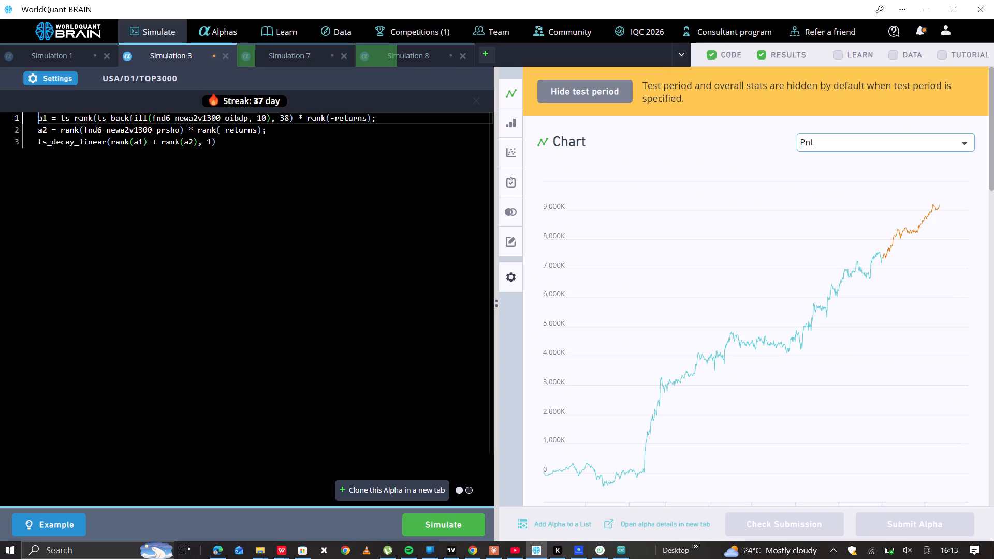
scroll(770, 413, down, 4)
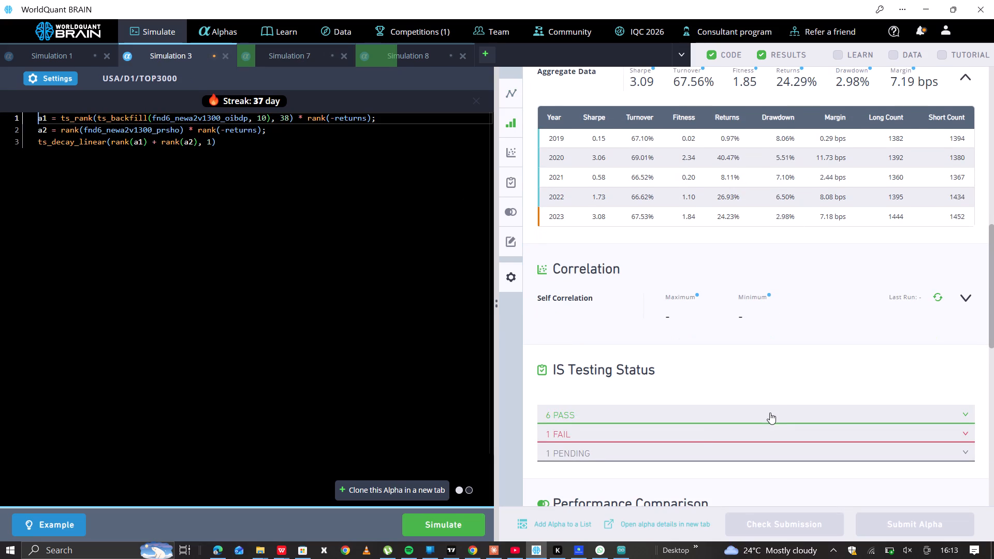
click(705, 433)
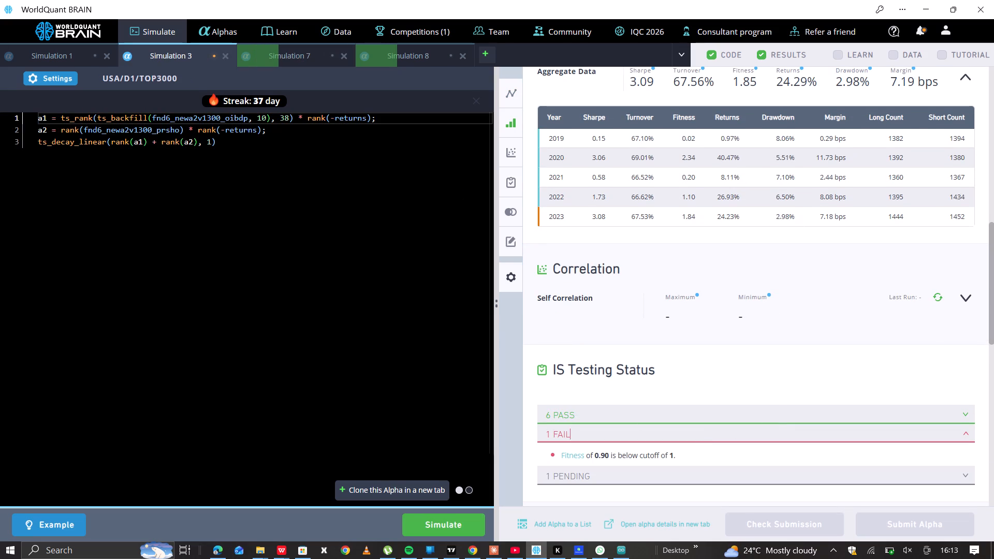
Set Simulation 3's neutralization to None, apply the settings and re-simulate the alpha.
click(45, 84)
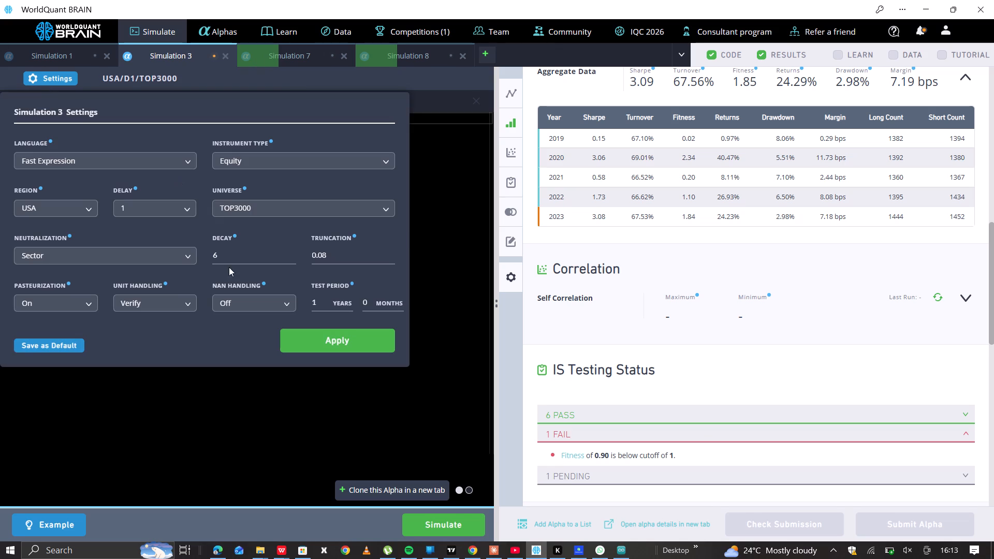
click(188, 255)
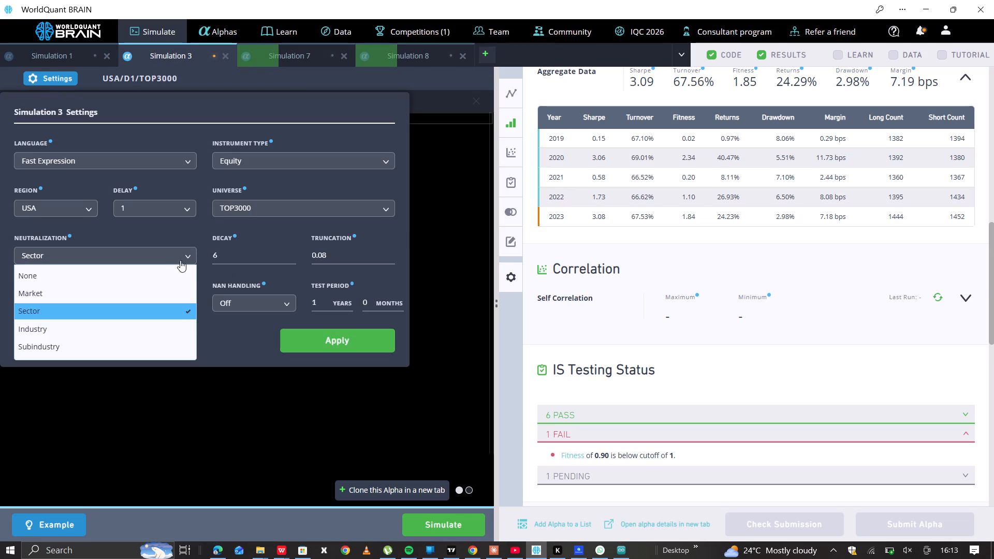
click(160, 277)
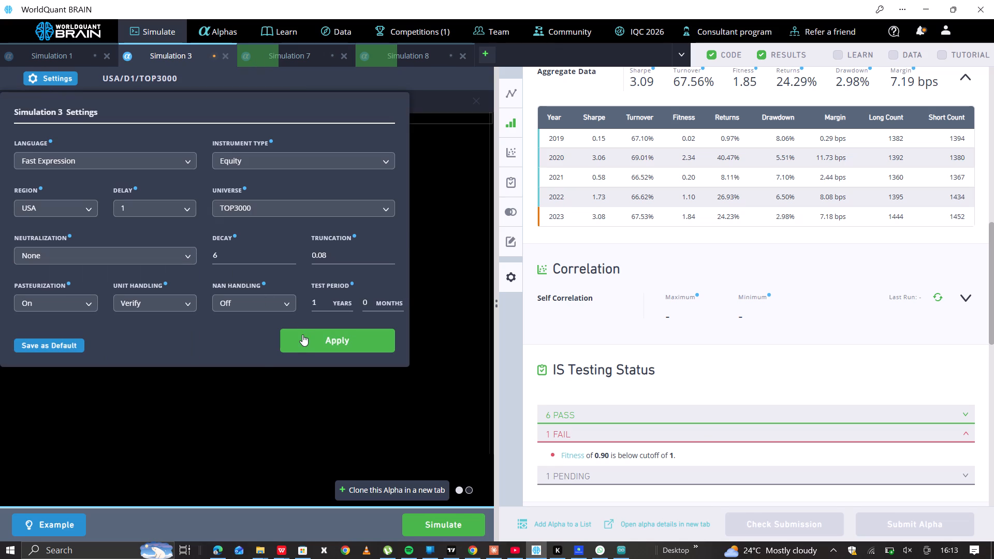
click(302, 334)
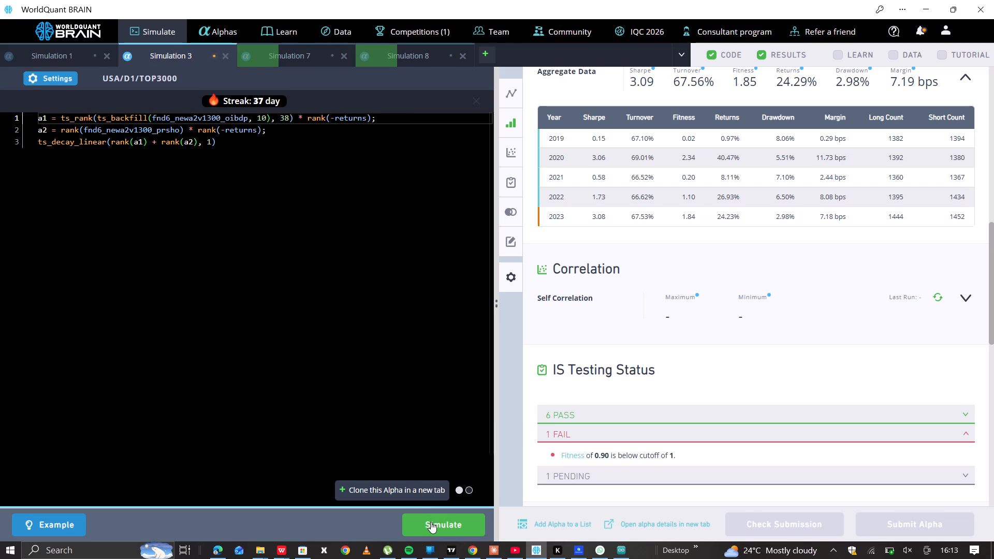
click(431, 522)
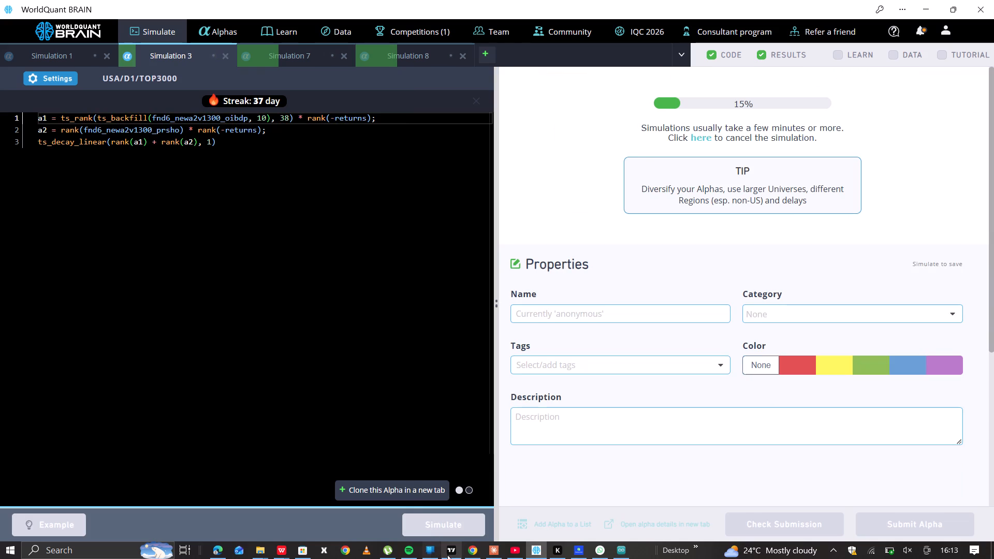
Switch to TradingView to view the XAUUSD 15-minute chart, then return to WorldQuant BRAIN.
click(448, 555)
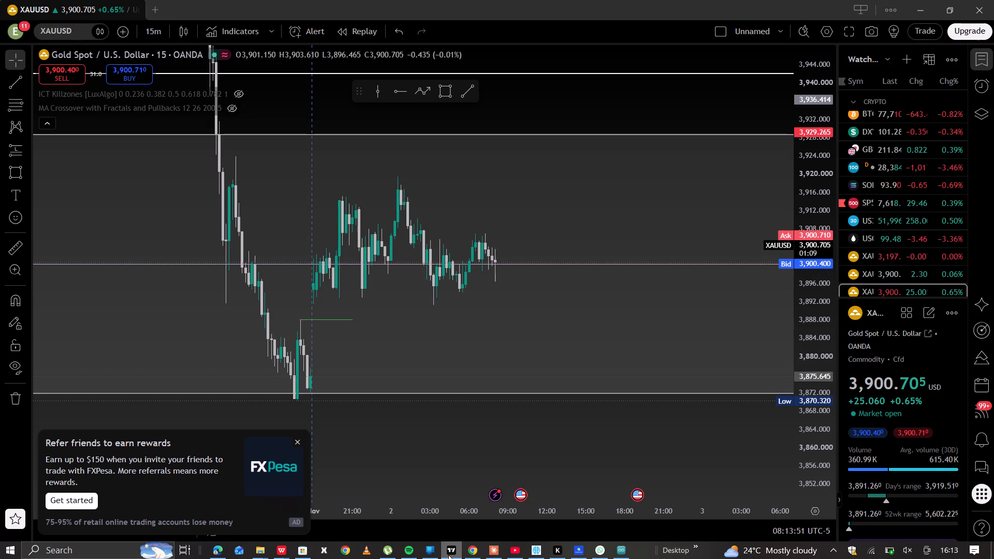
click(924, 0)
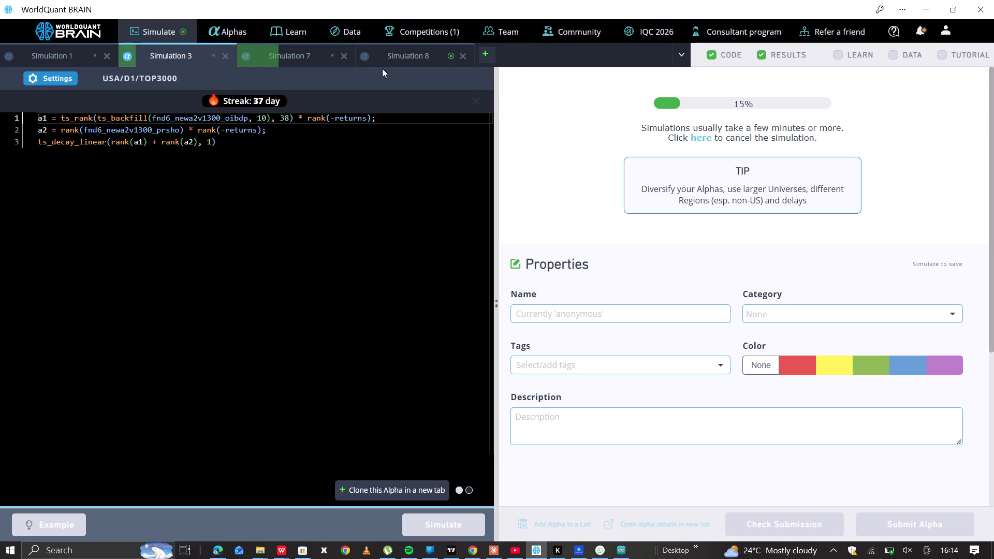
Switch to Simulation 8, show its test period and examine the yearly IS summary and the failed IS test.
click(397, 58)
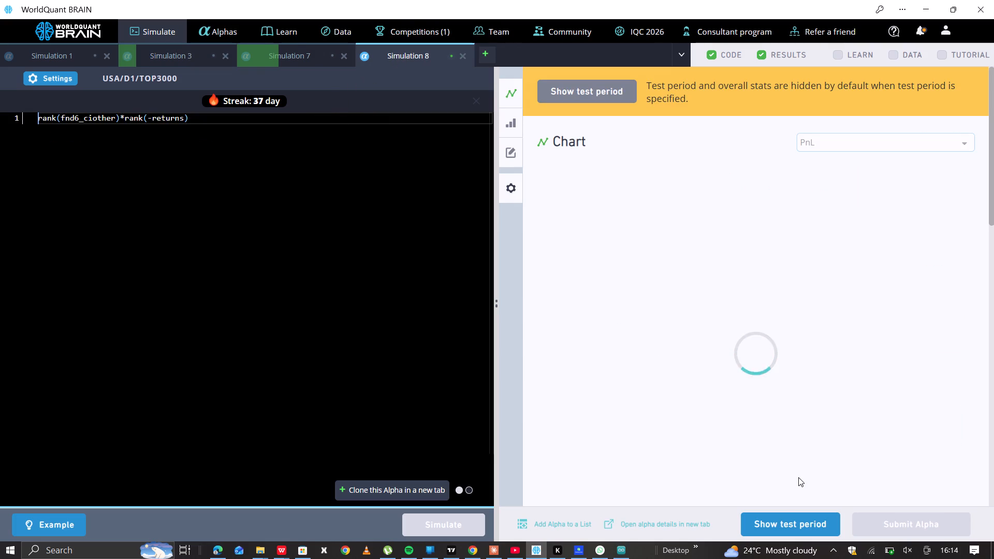
click(779, 516)
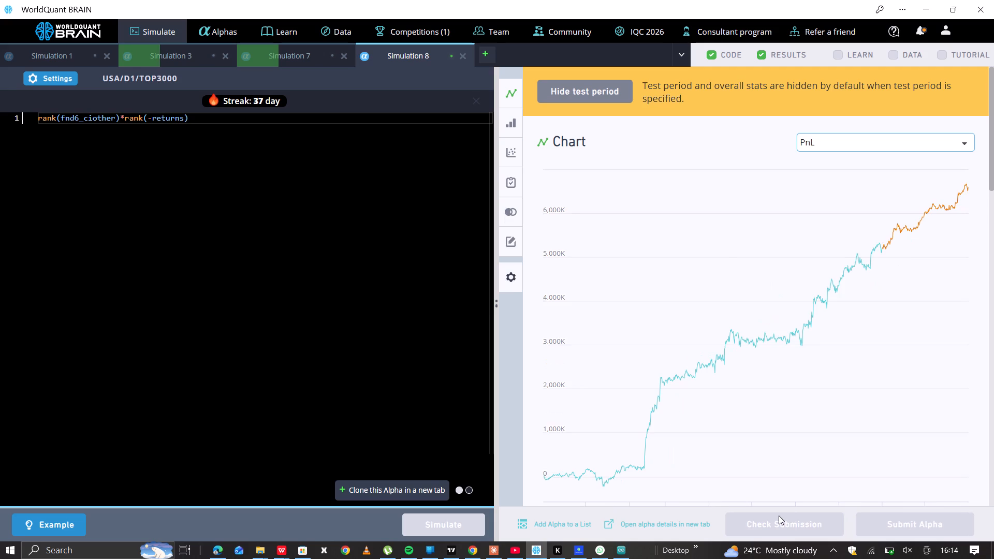
scroll(718, 400, down, 7)
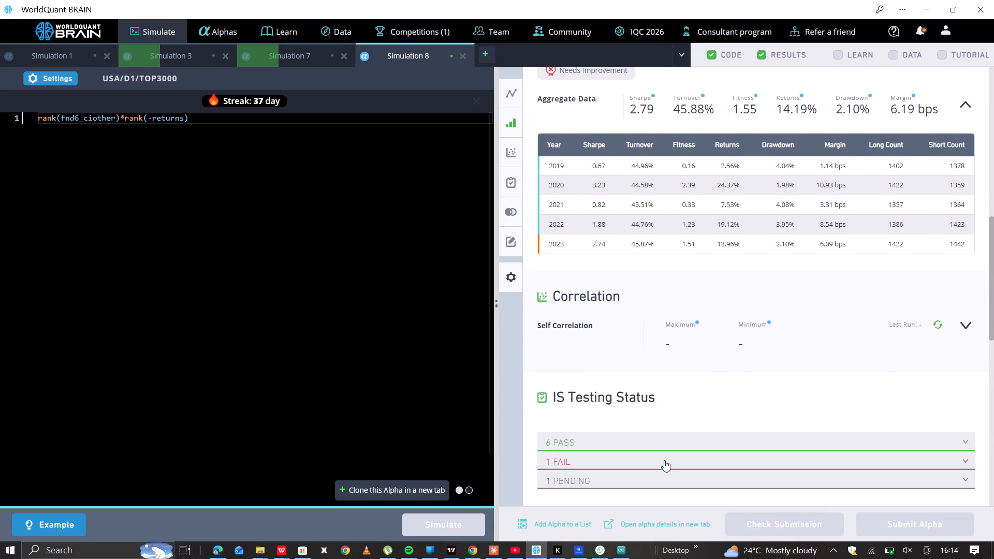
click(662, 462)
scroll(662, 462, down, 1)
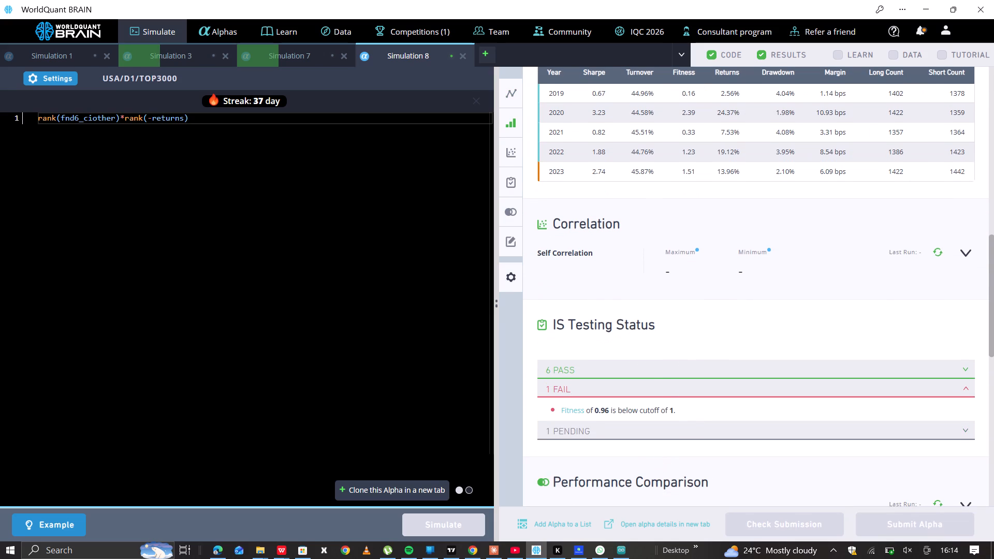
Set Simulation 8's decay to 5, apply the settings and re-simulate the alpha.
click(65, 80)
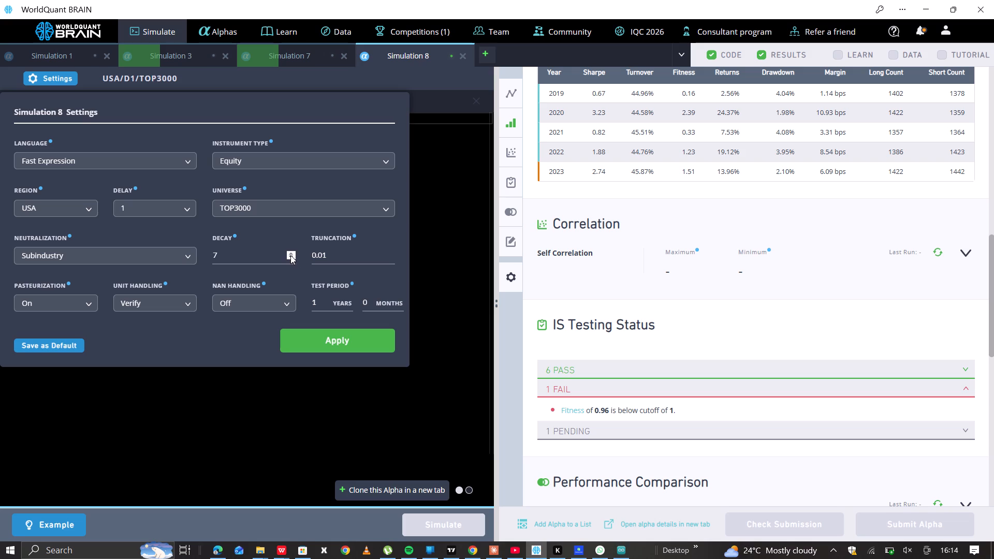
double_click(290, 255)
click(327, 334)
click(434, 522)
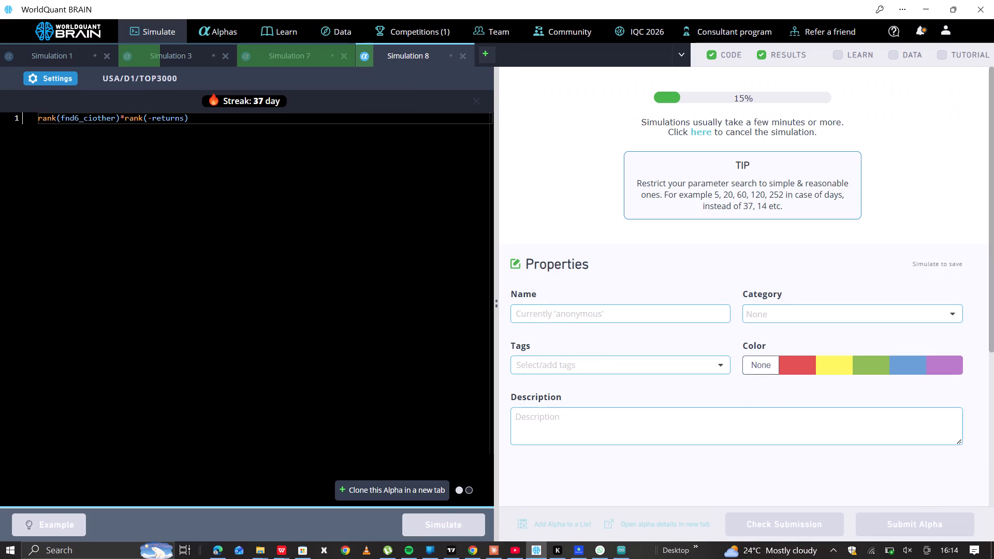
Switch to Simulation 7, show its test period and examine the IS-period summary and the failed IS test.
click(295, 54)
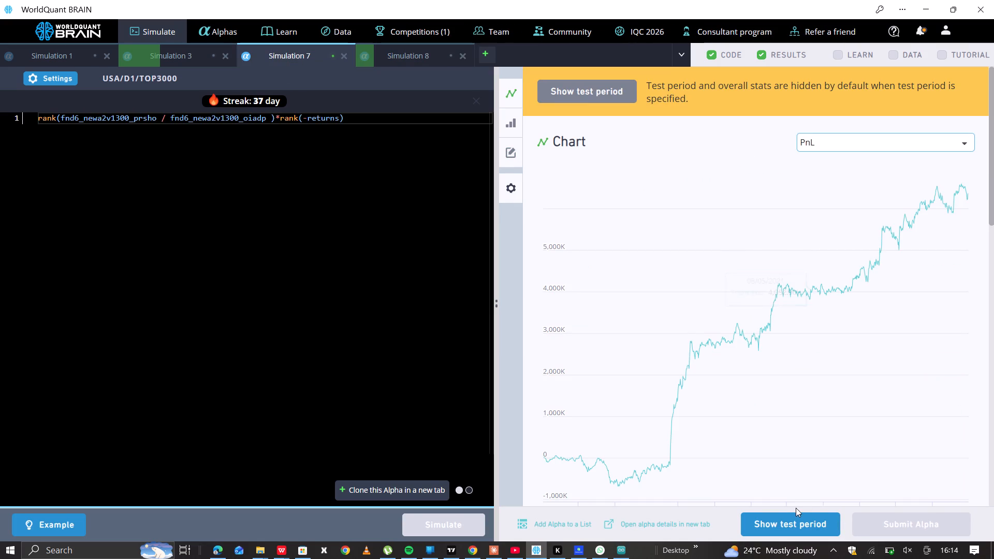
click(795, 510)
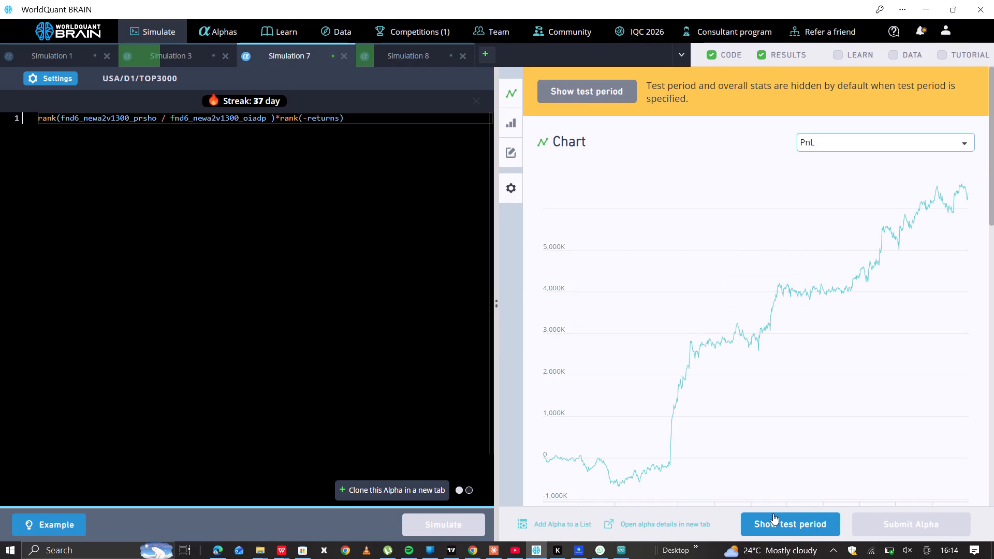
click(773, 513)
scroll(740, 407, down, 4)
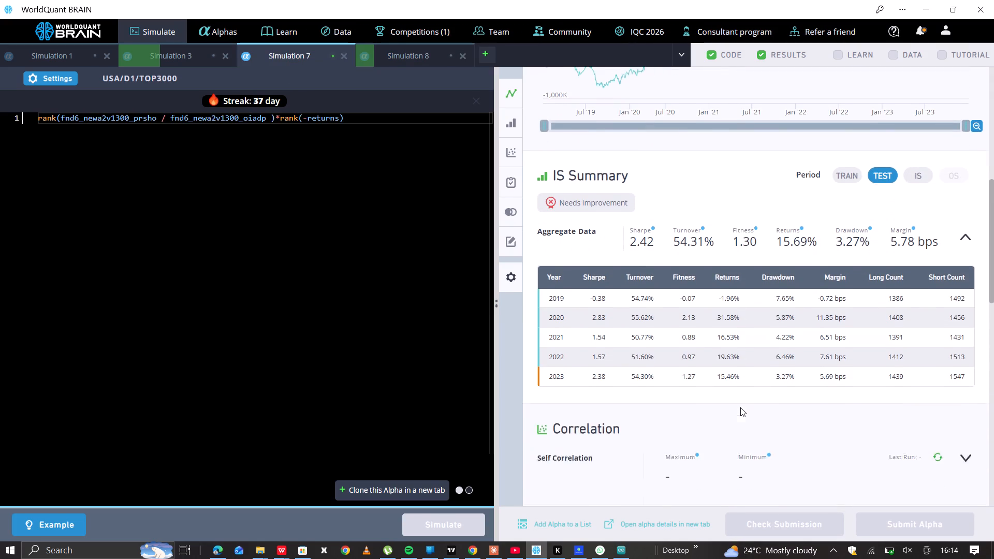
scroll(740, 407, down, 1)
click(919, 162)
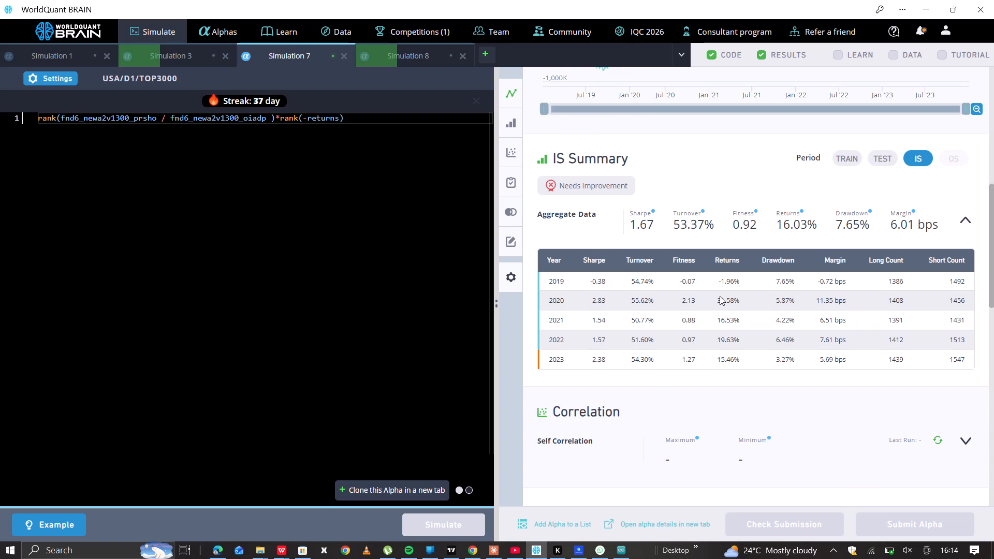
scroll(720, 296, down, 3)
click(623, 372)
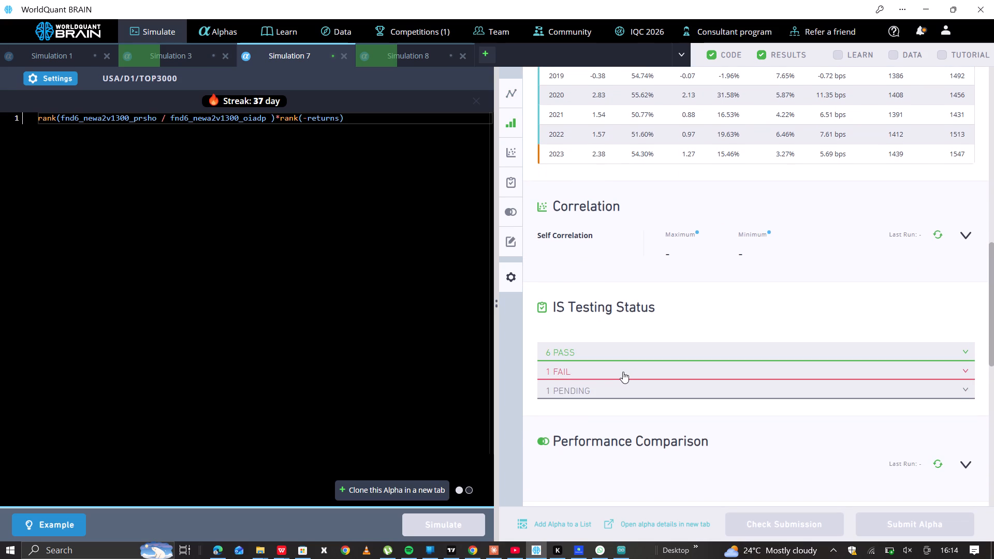
Set Simulation 7's decay to 5 and truncation to 0.05, apply the settings and re-simulate the alpha.
click(64, 77)
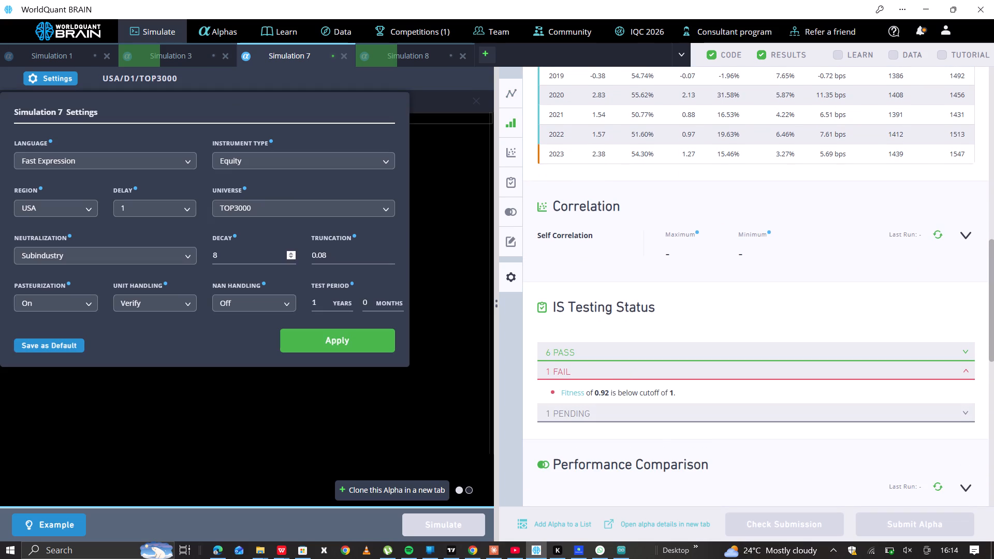
triple_click(290, 256)
triple_click(391, 258)
click(356, 350)
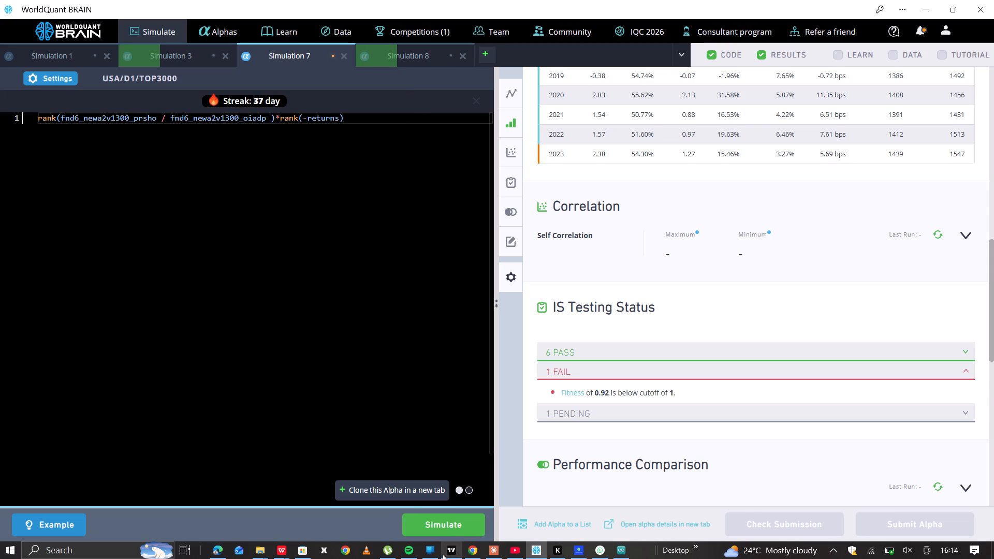
click(456, 514)
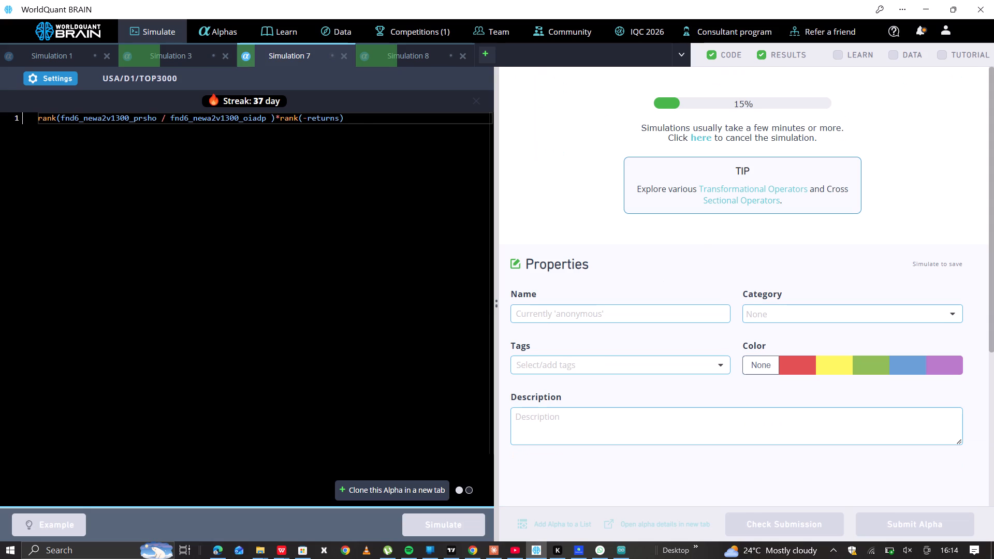
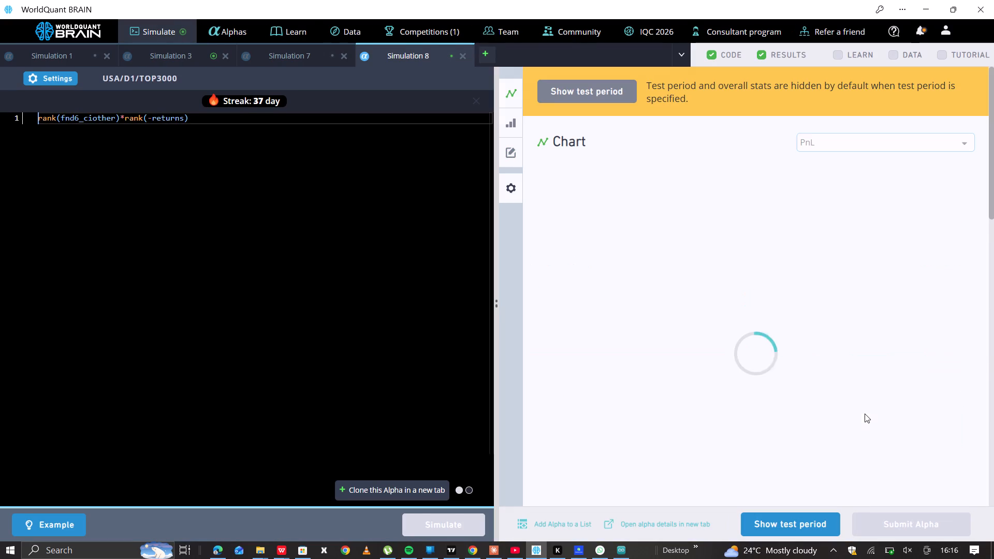
Show the test period for Simulation 8's results.
click(774, 514)
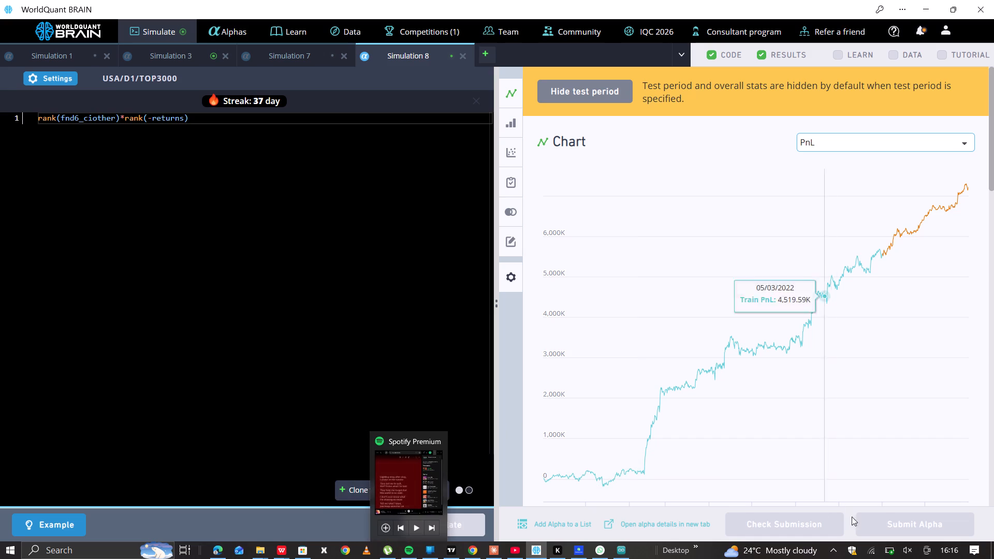
Resume music playback in Spotify.
click(829, 547)
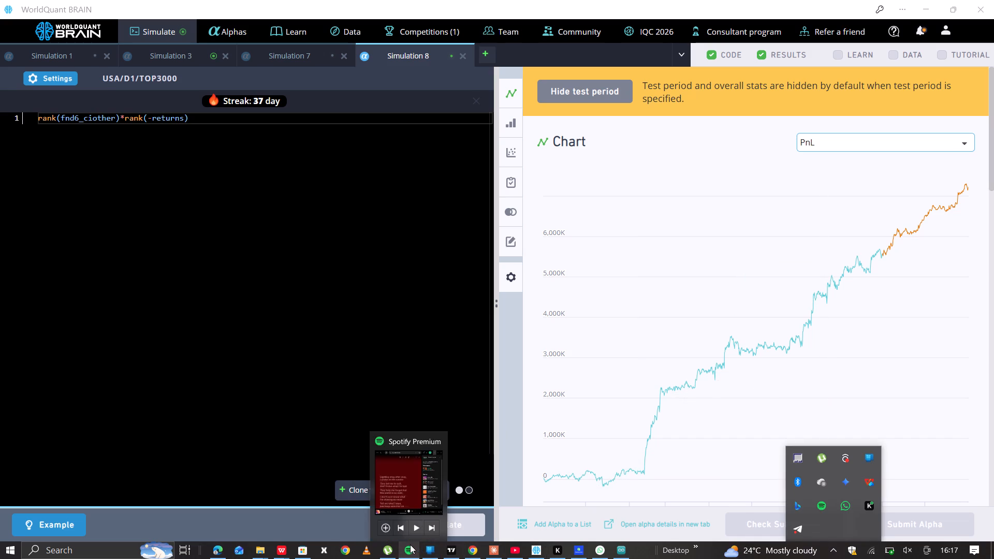
click(419, 526)
Examine Simulation 8's yearly IS summary and the details of its failed IS test.
scroll(682, 350, down, 6)
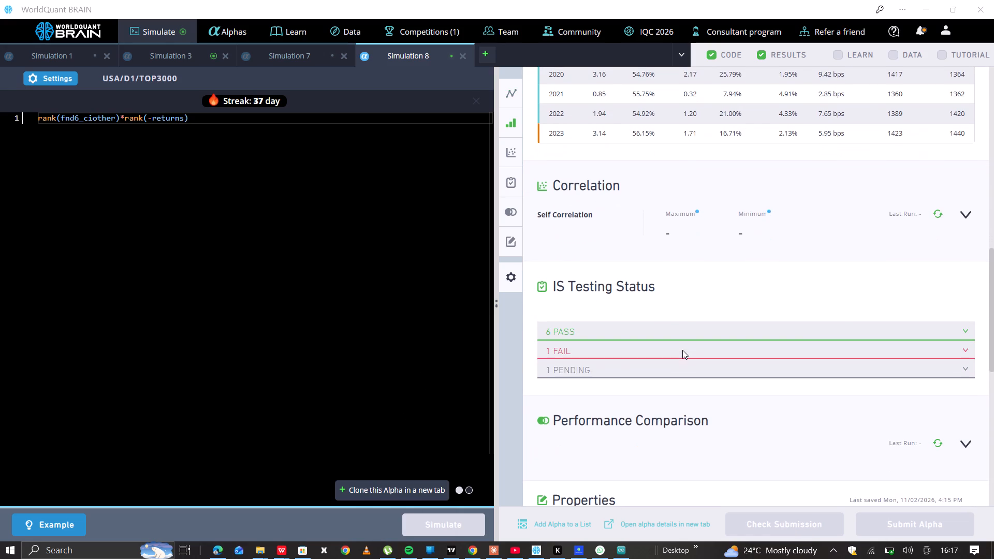
click(681, 350)
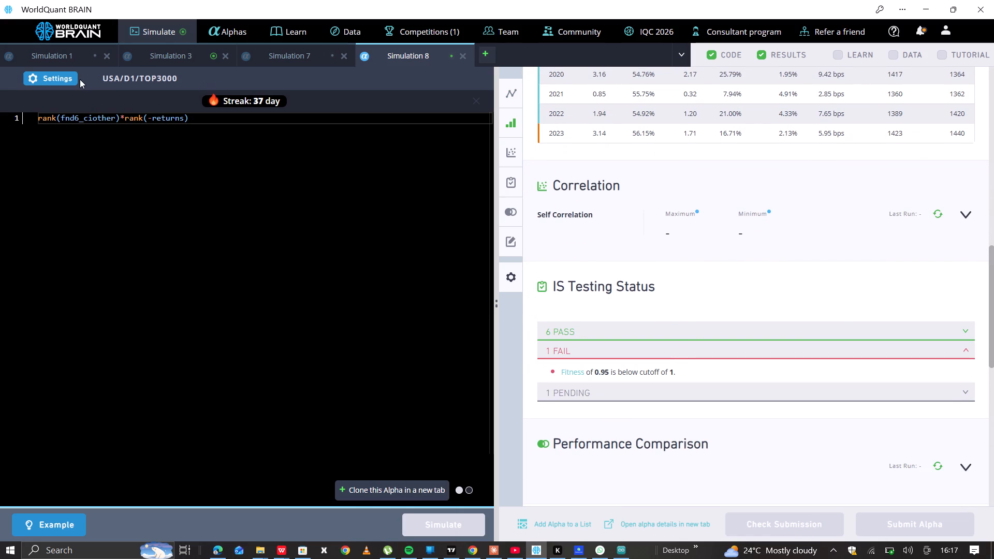
Set Simulation 8's decay to 6, apply the settings and re-simulate the alpha.
drag(80, 79, 65, 79)
click(65, 79)
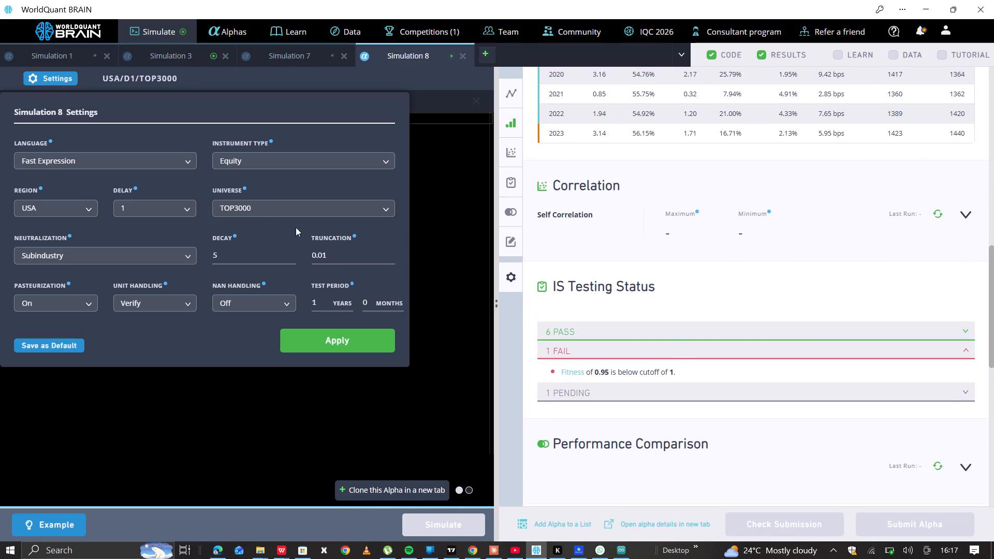
click(290, 254)
click(342, 347)
click(441, 523)
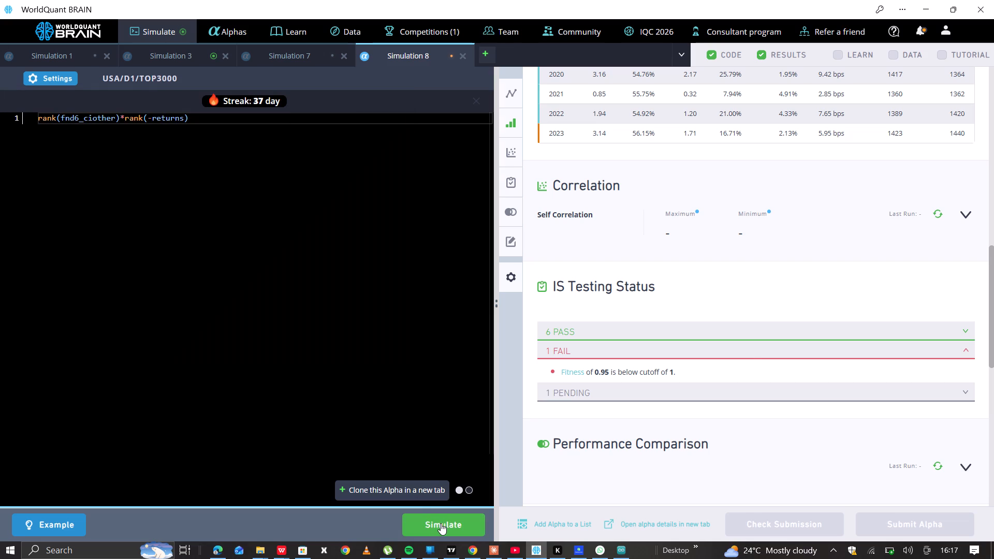
Switch to Simulation 7 and simulate its prsho / oiadp alpha.
click(295, 56)
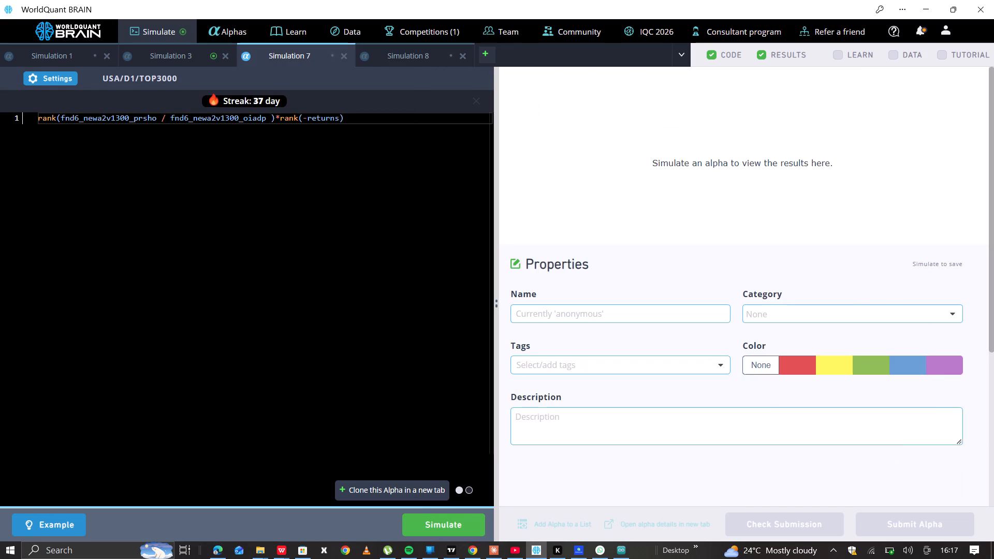
click(459, 514)
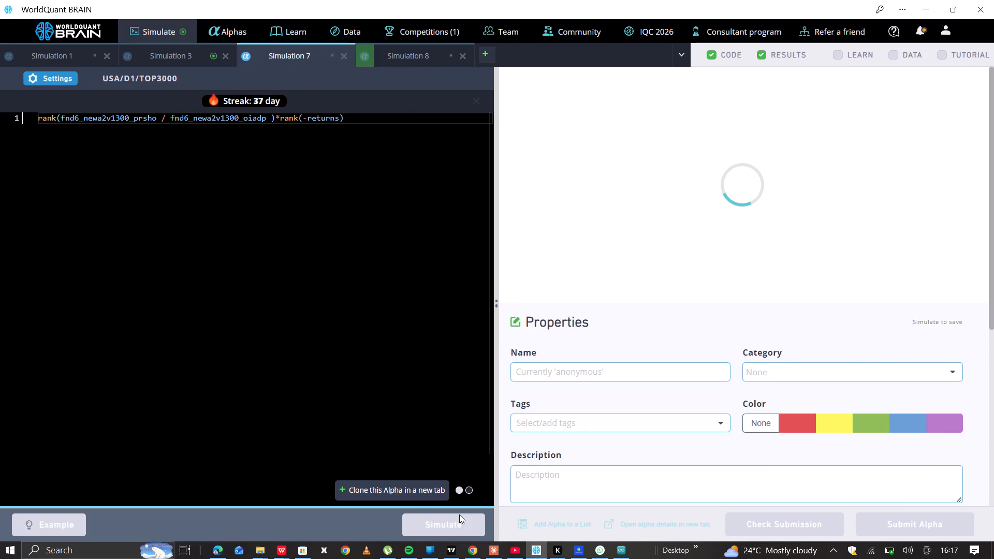
Switch to Simulation 3, show its test period and examine the yearly IS summary and the failed IS test.
click(191, 51)
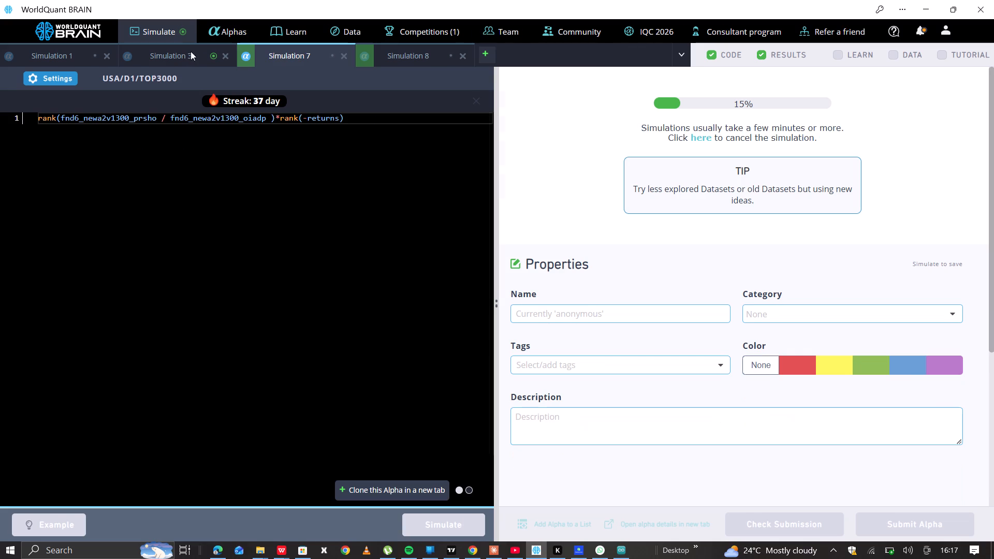
click(772, 509)
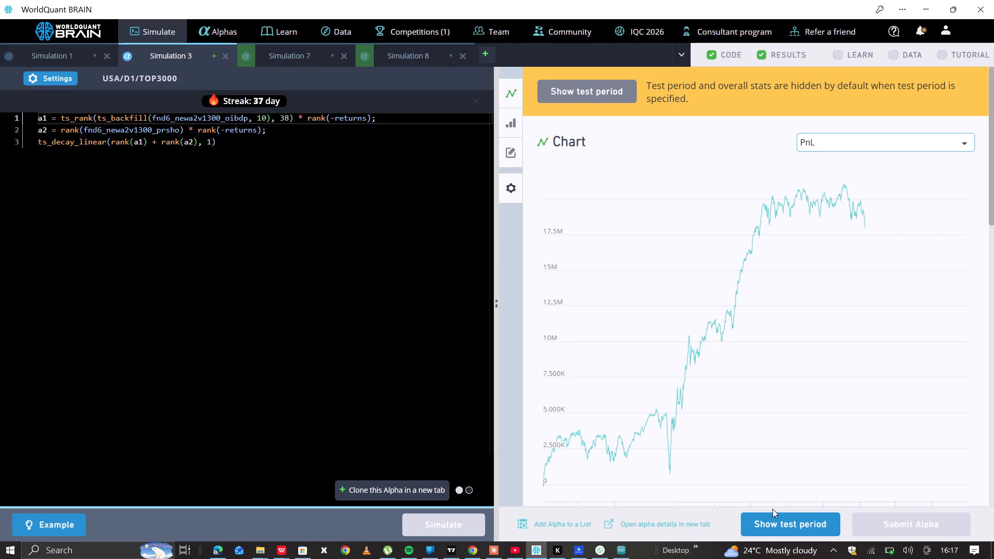
click(766, 533)
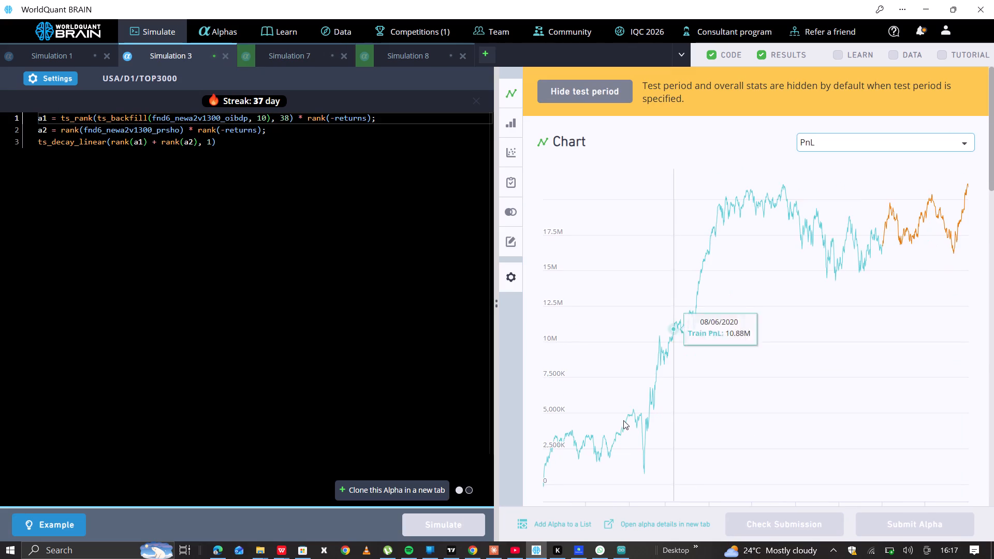
scroll(610, 391, down, 5)
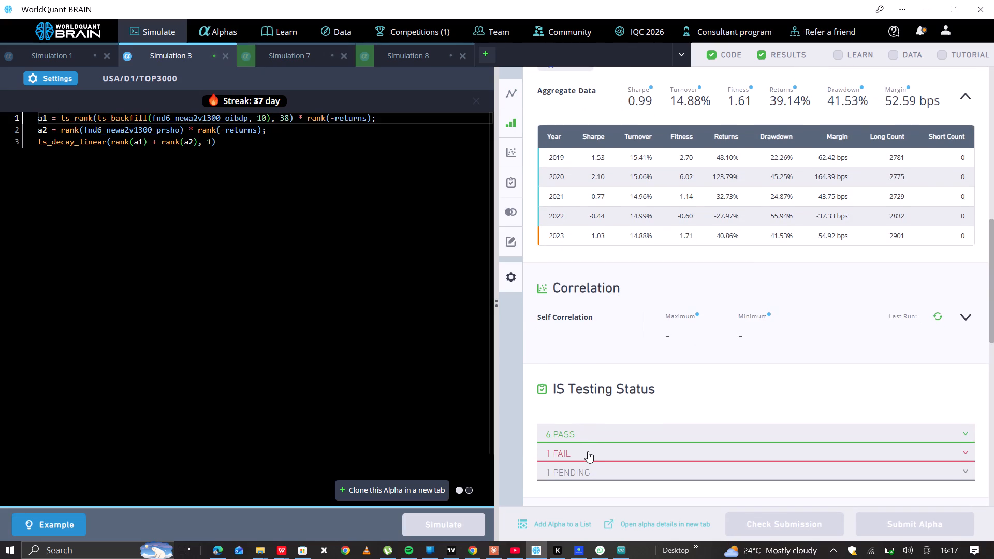
click(588, 451)
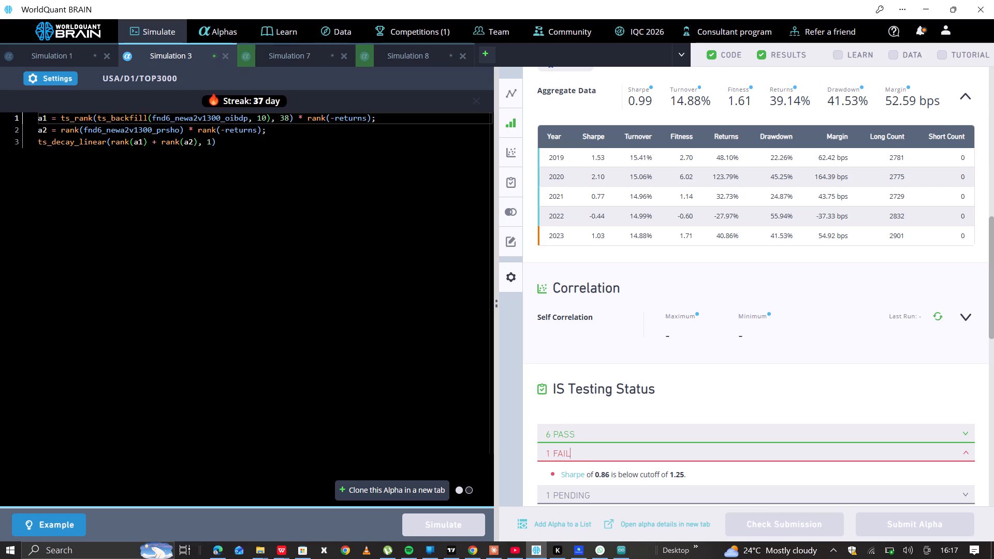
Set Simulation 3's neutralization to Market, apply the settings and re-simulate the alpha.
click(67, 75)
click(135, 257)
click(173, 292)
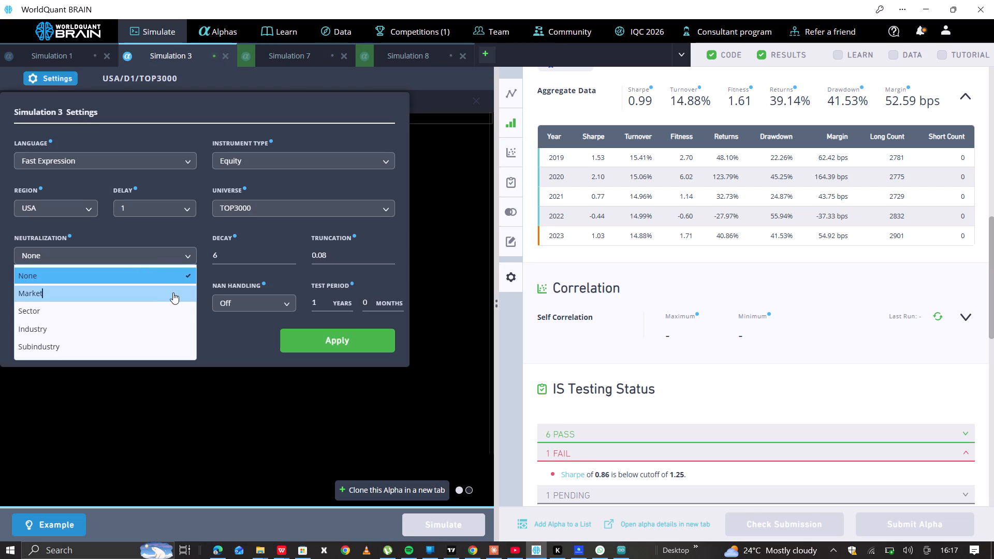
click(323, 341)
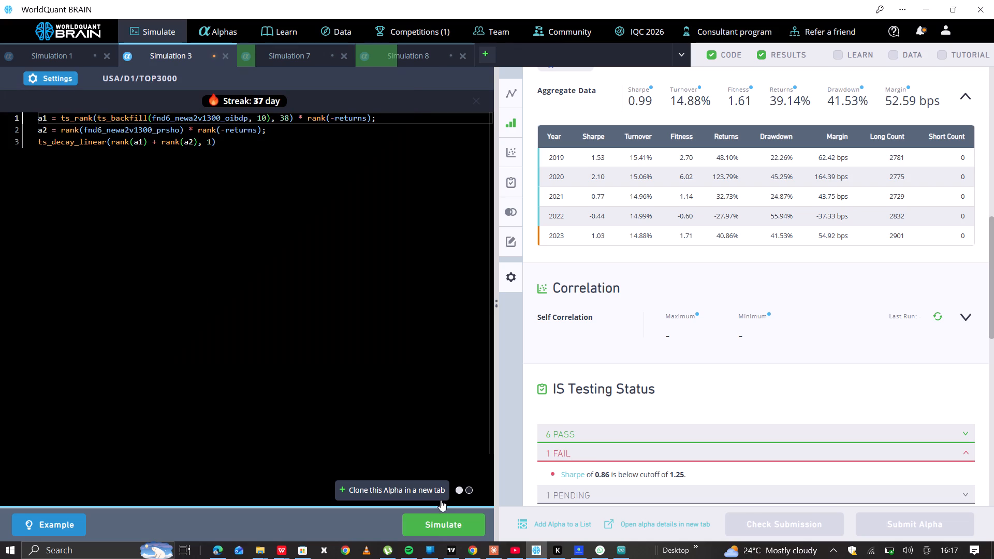
click(435, 521)
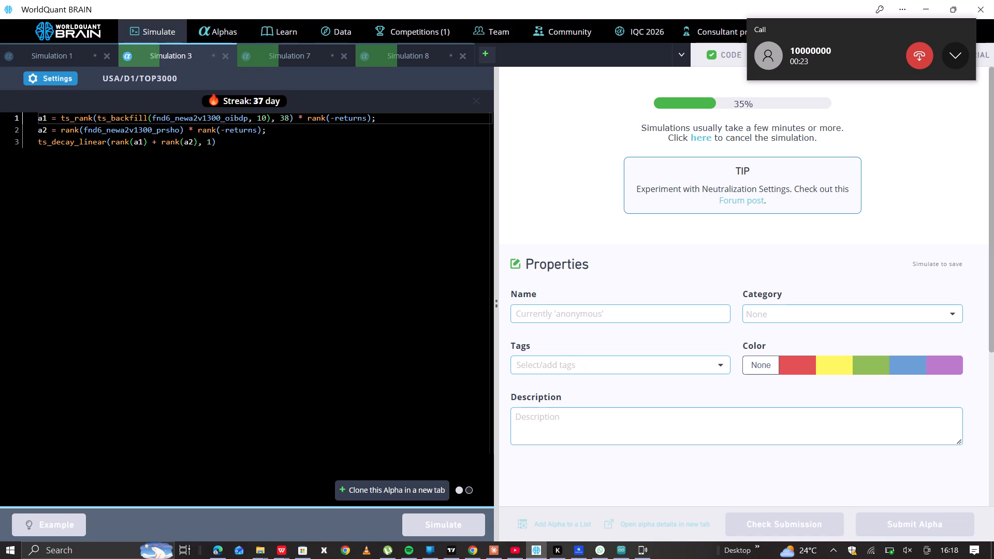
Narrow the code editor slightly to give the results pane more width.
drag(495, 226, 496, 226)
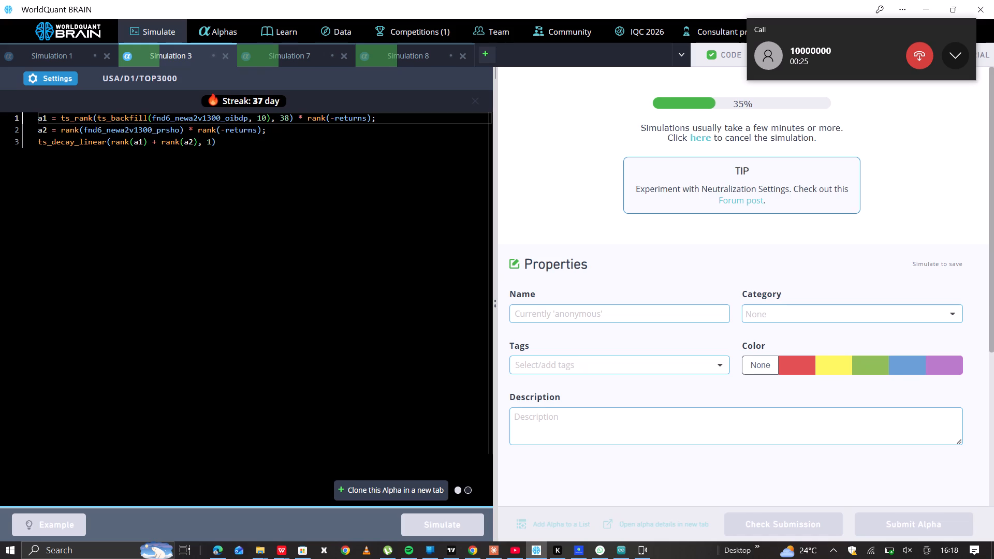
drag(496, 226, 517, 229)
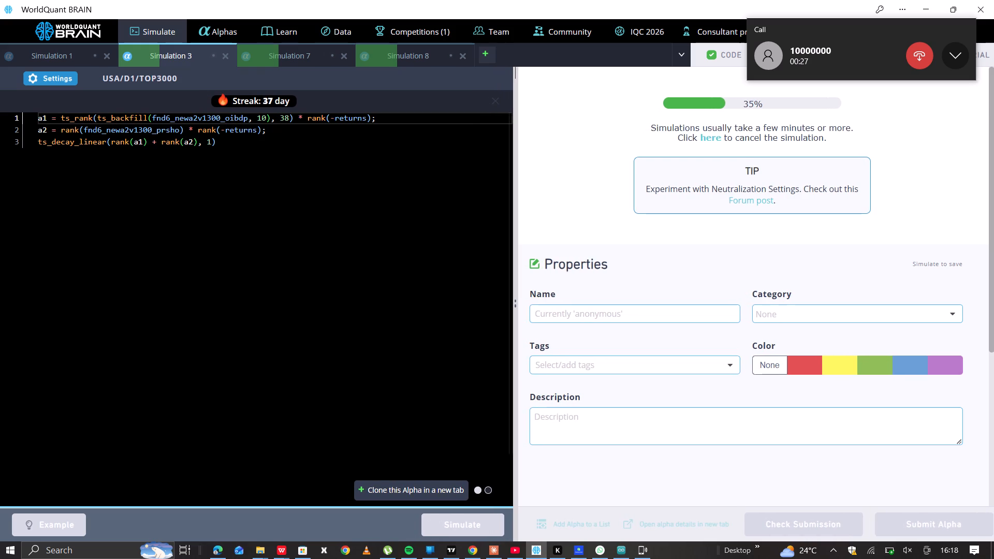
drag(517, 229, 463, 232)
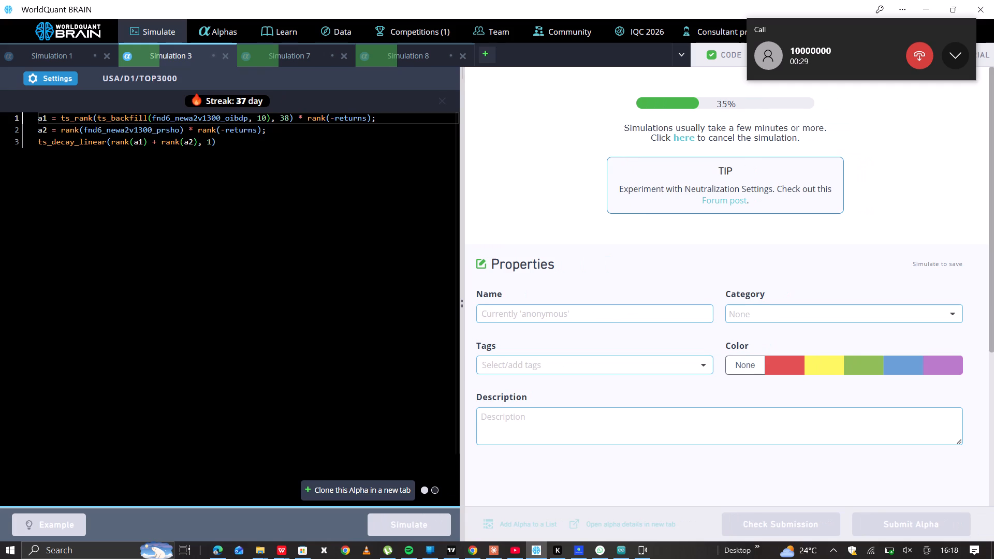
drag(463, 232, 463, 232)
click(463, 232)
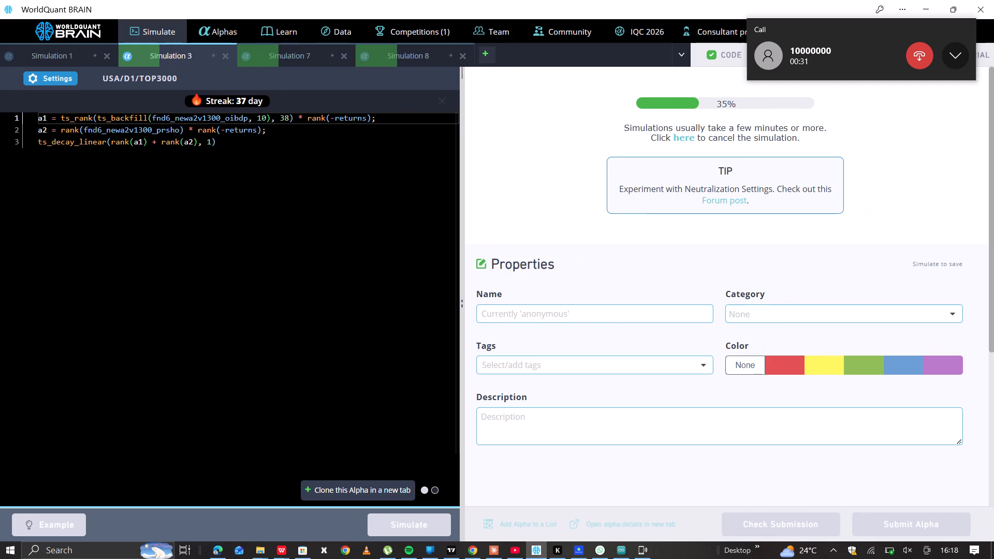
click(463, 232)
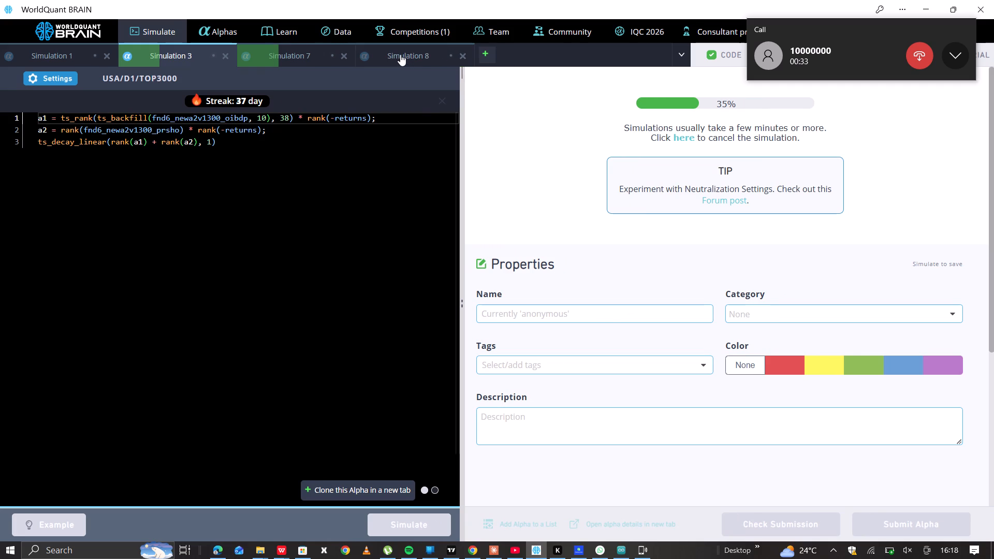
Switch to Simulation 8, show its test period and examine the IS-period summary and the failed IS test.
click(405, 53)
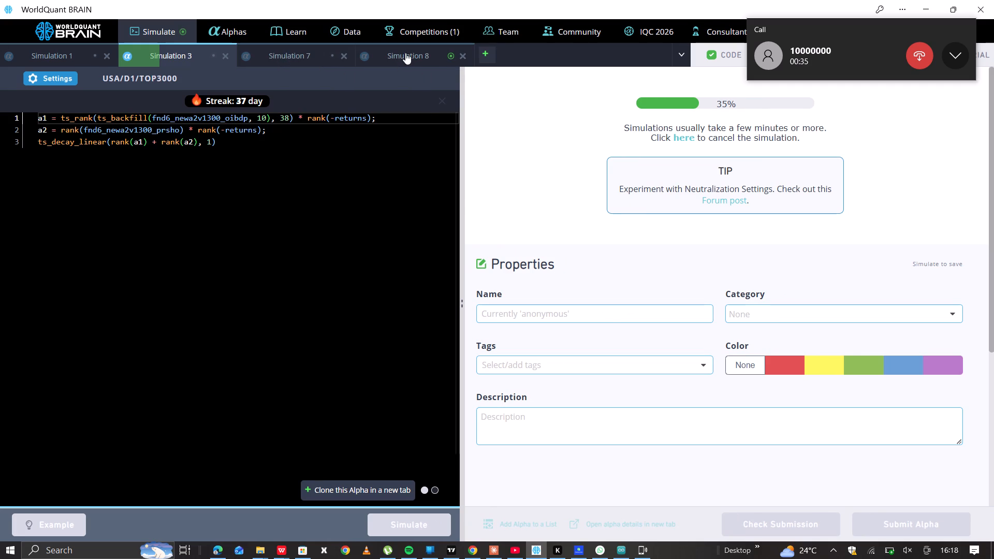
click(779, 525)
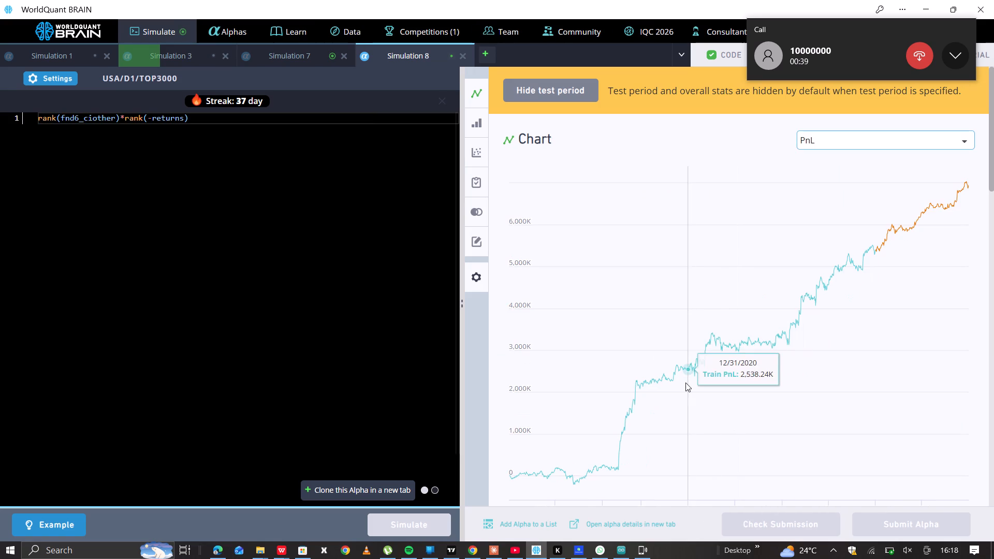
scroll(685, 383, down, 3)
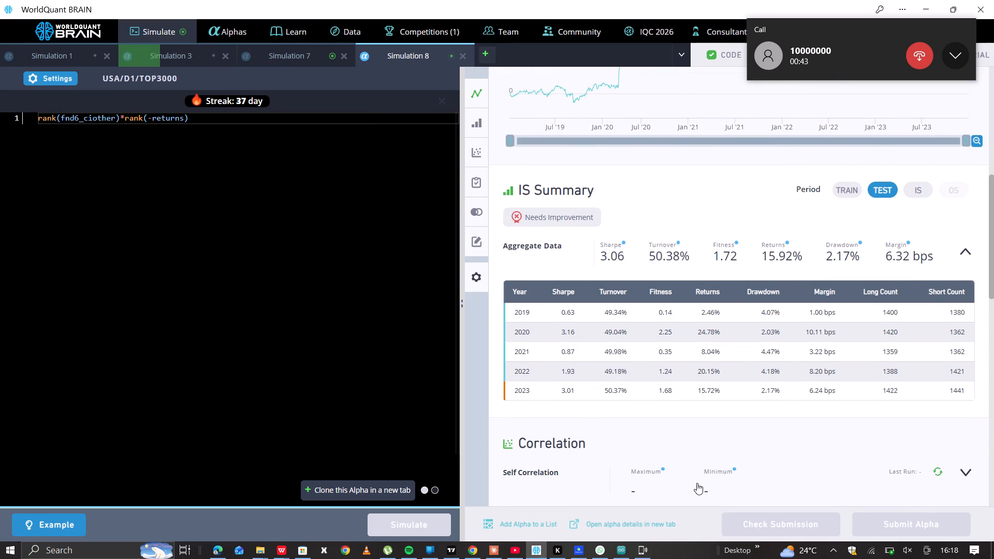
scroll(684, 399, down, 2)
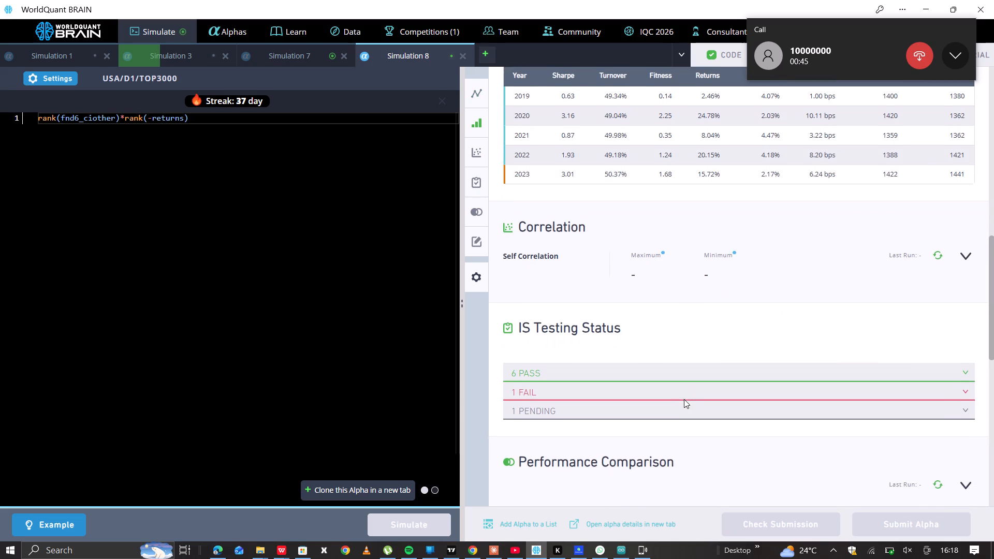
click(658, 385)
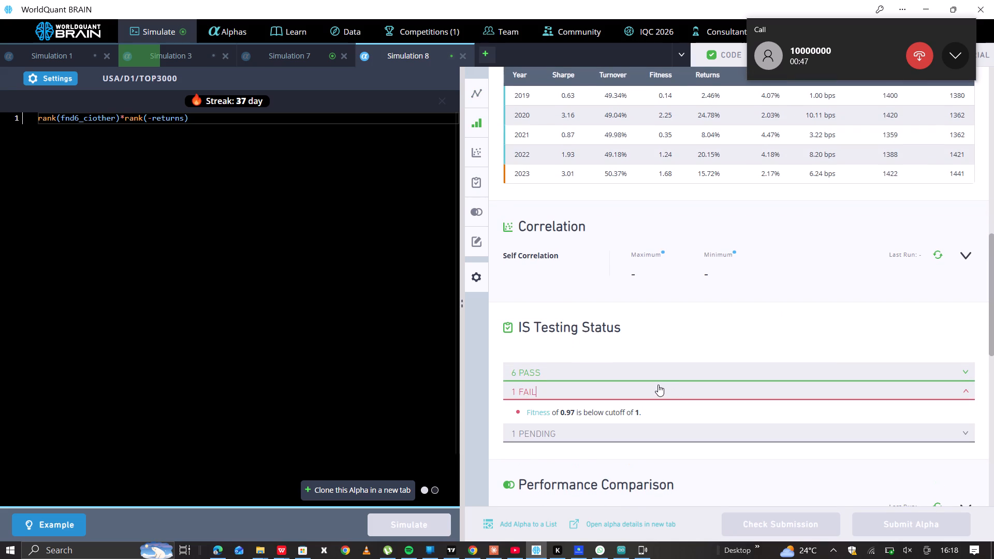
scroll(658, 385, up, 4)
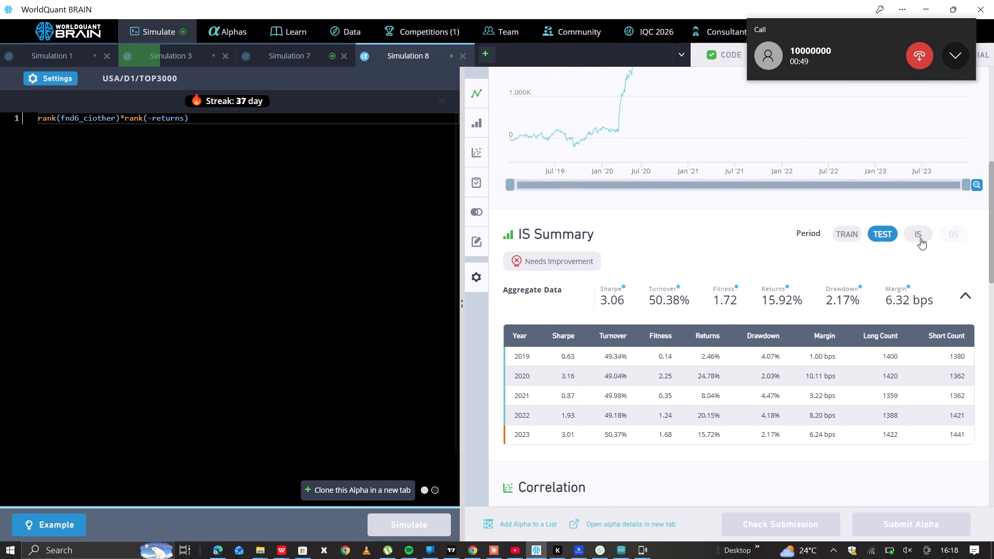
click(918, 227)
scroll(585, 342, down, 2)
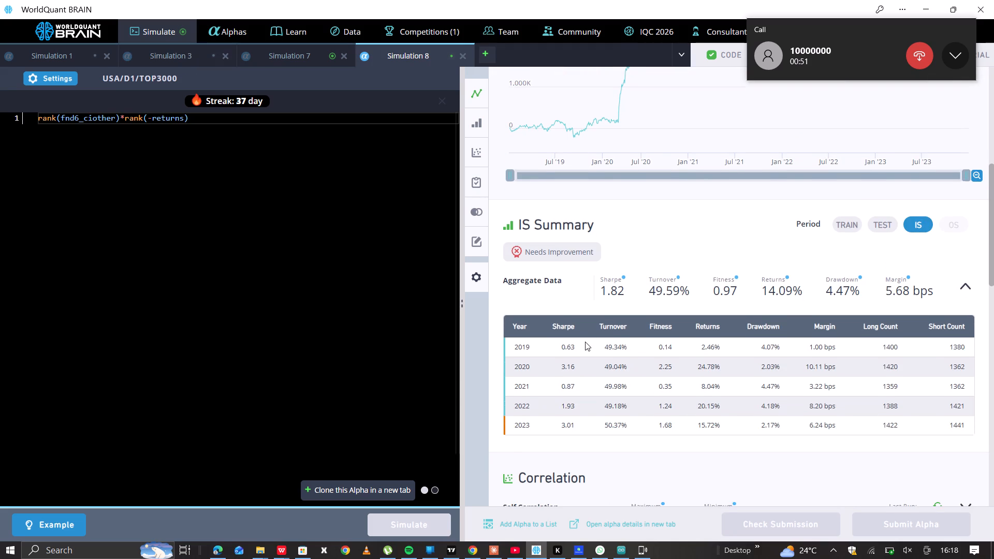
scroll(585, 342, down, 3)
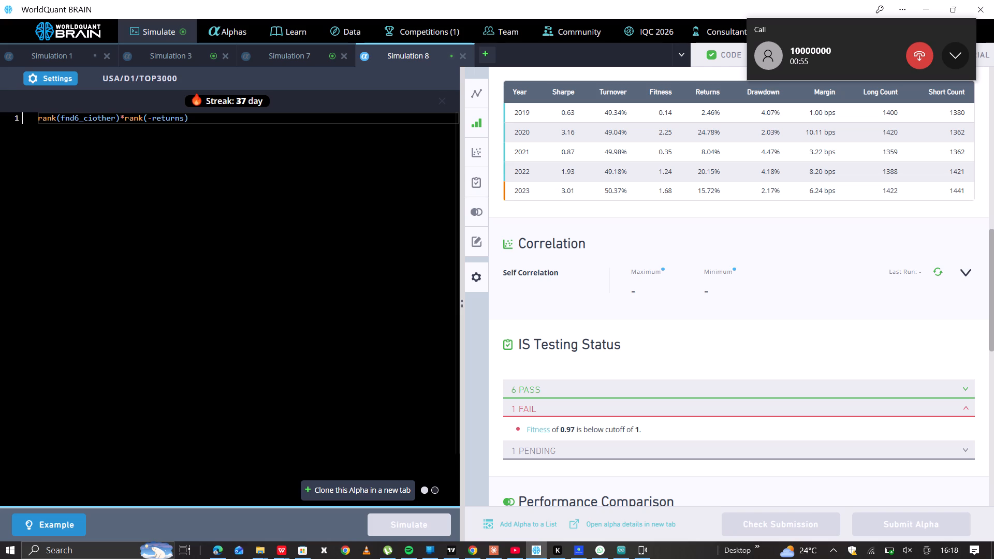
Set Simulation 8's neutralization to Industry, apply the settings and re-simulate the alpha.
click(62, 73)
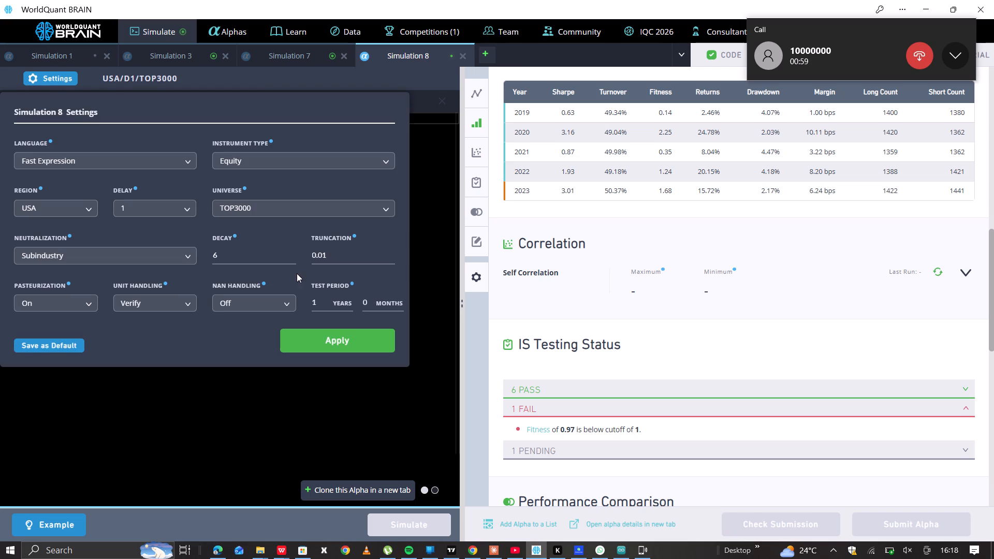
click(187, 254)
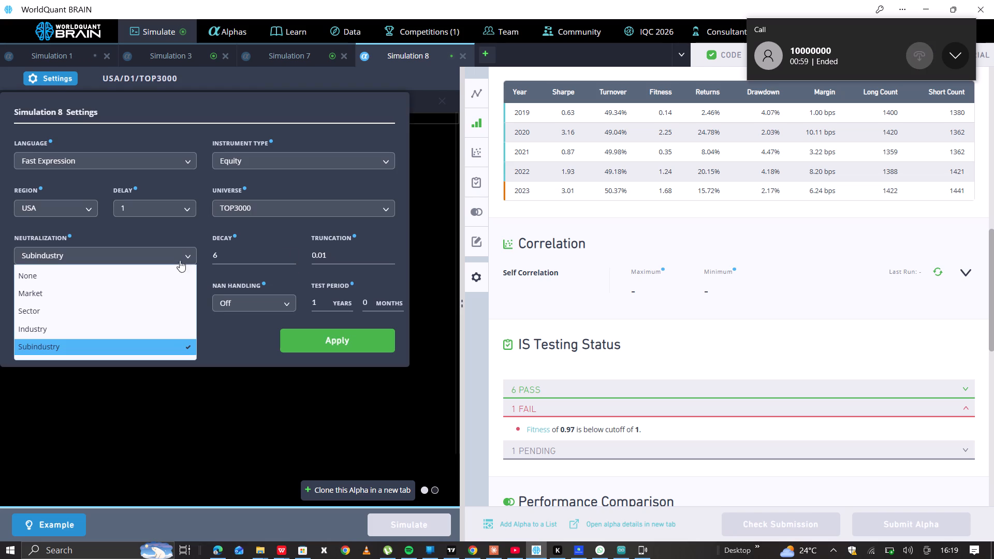
click(153, 323)
click(325, 337)
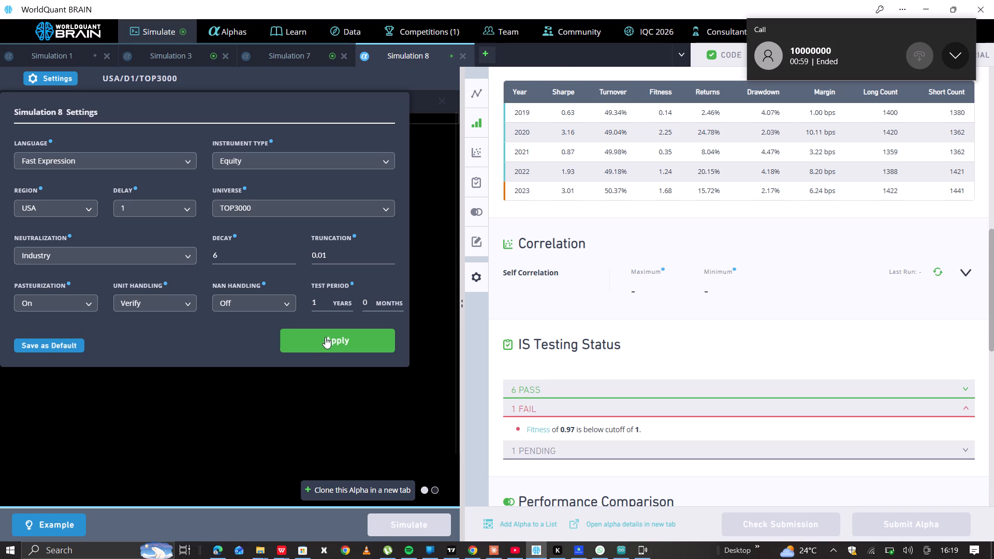
click(421, 519)
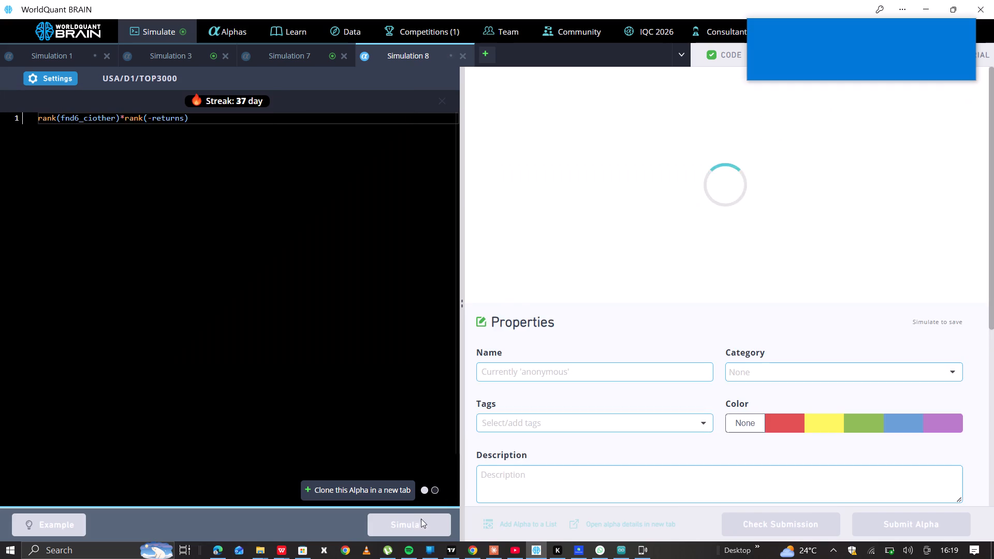
Switch to Simulation 7, show its test period and examine the IS summary and the failed IS test.
click(304, 54)
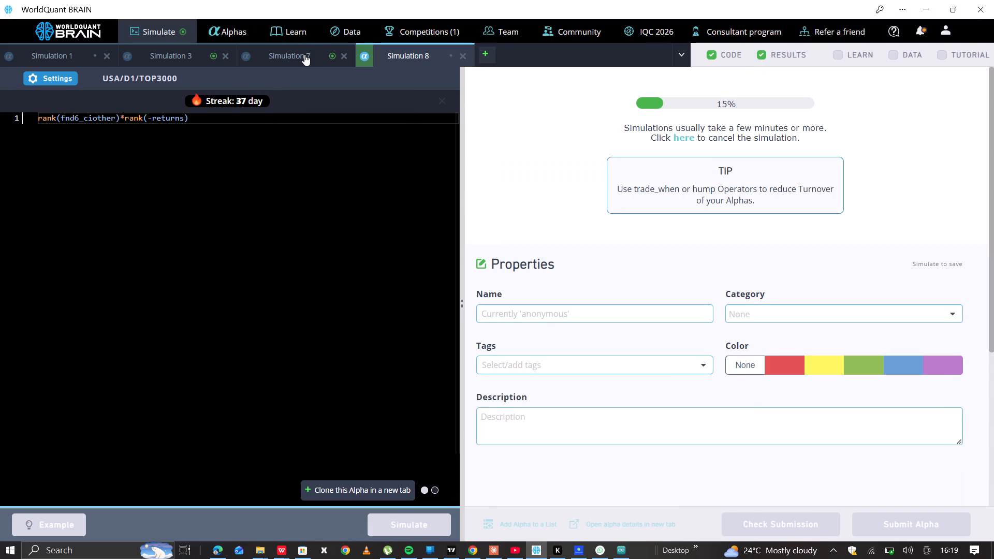
click(759, 517)
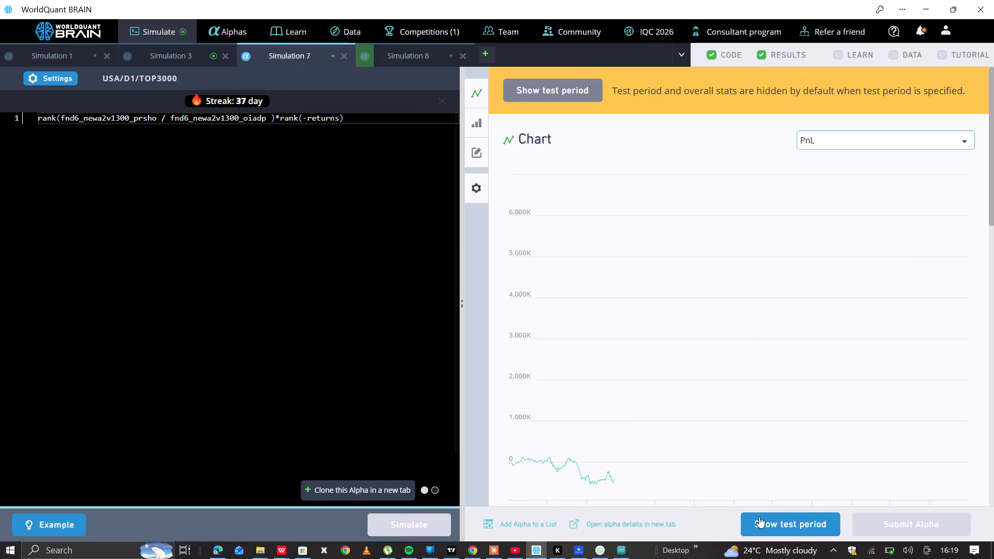
scroll(753, 381, down, 6)
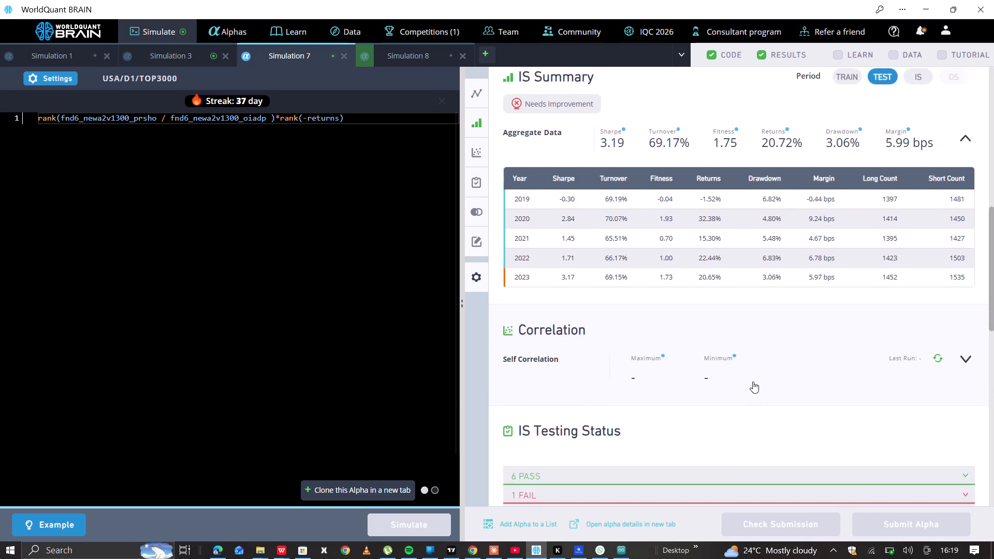
scroll(753, 381, down, 1)
click(678, 453)
scroll(678, 453, down, 1)
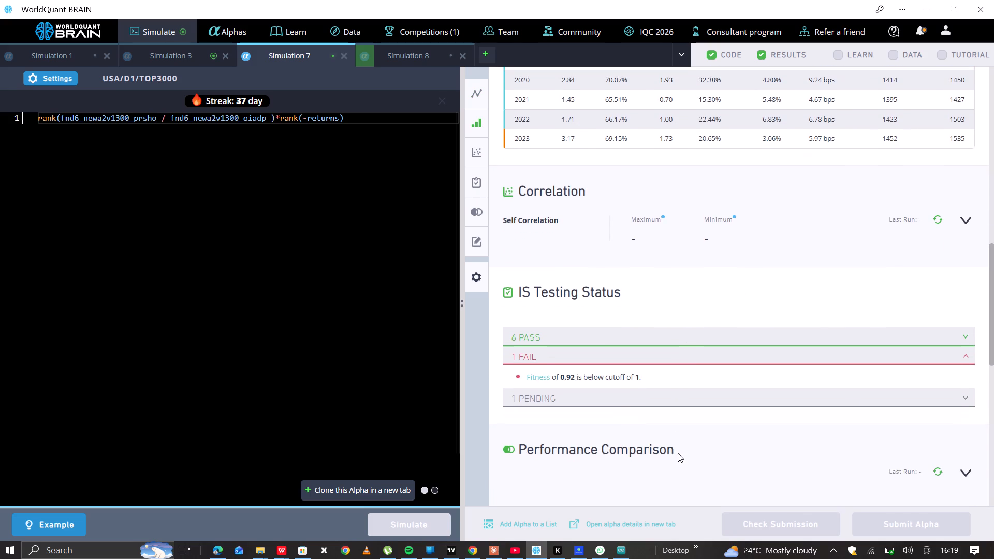
Replace the division with multiplication between fnd6_newa2v1300_prsho and fnd6_newa2v1300_oiadp in Simulation 7's expression and re-simulate the alpha.
click(165, 115)
key(BackSpace)
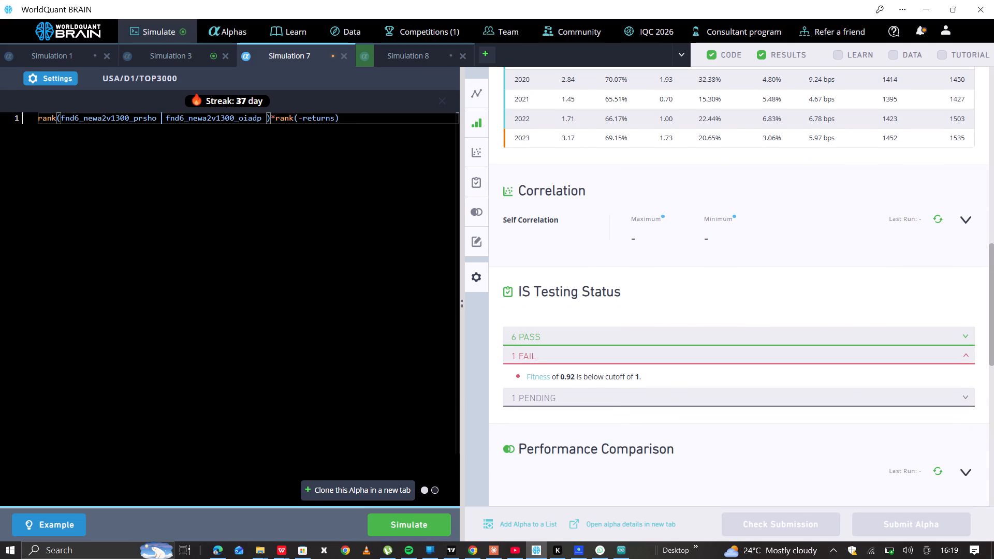
key(shift+asterisk)
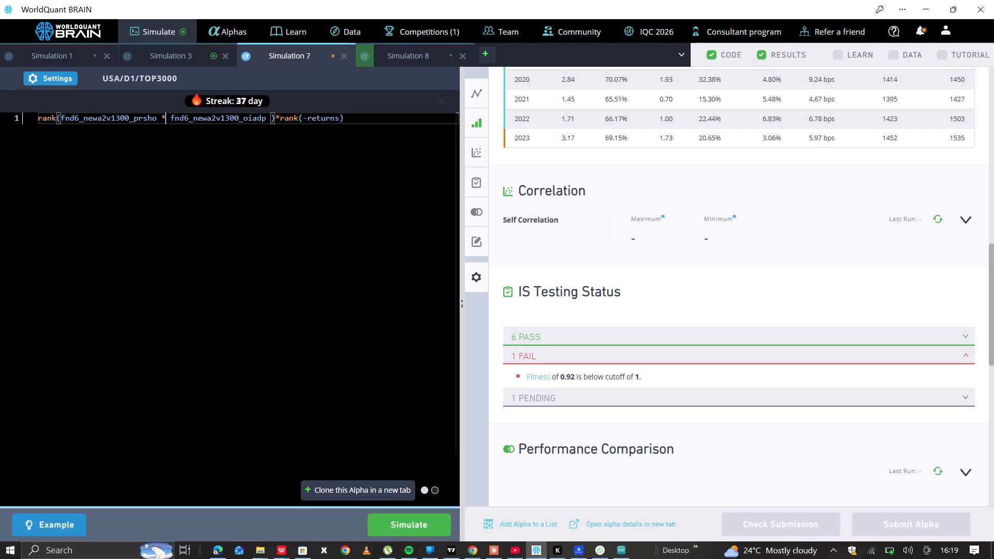
click(423, 521)
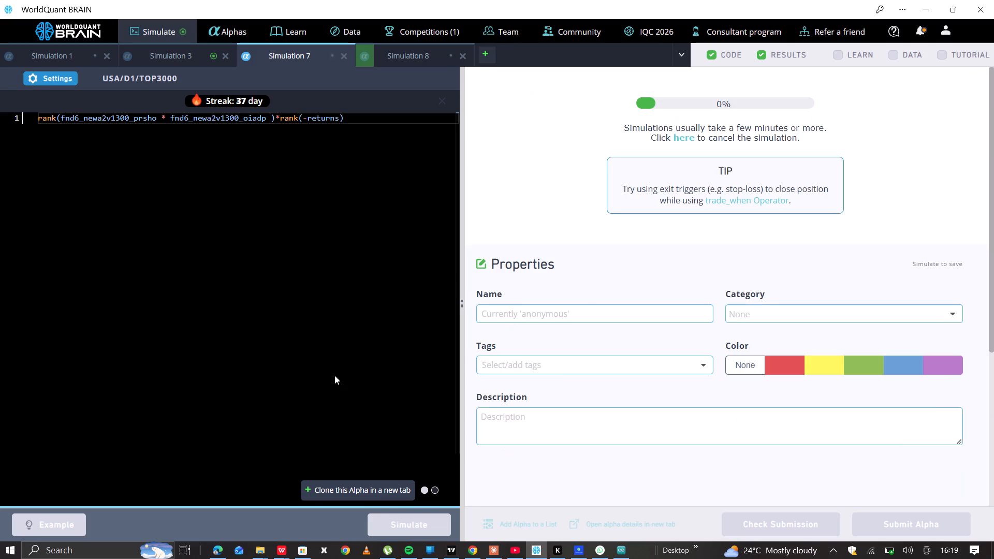
Switch to Simulation 3, show its test period and examine the IS-period summary and the failed IS test.
click(178, 64)
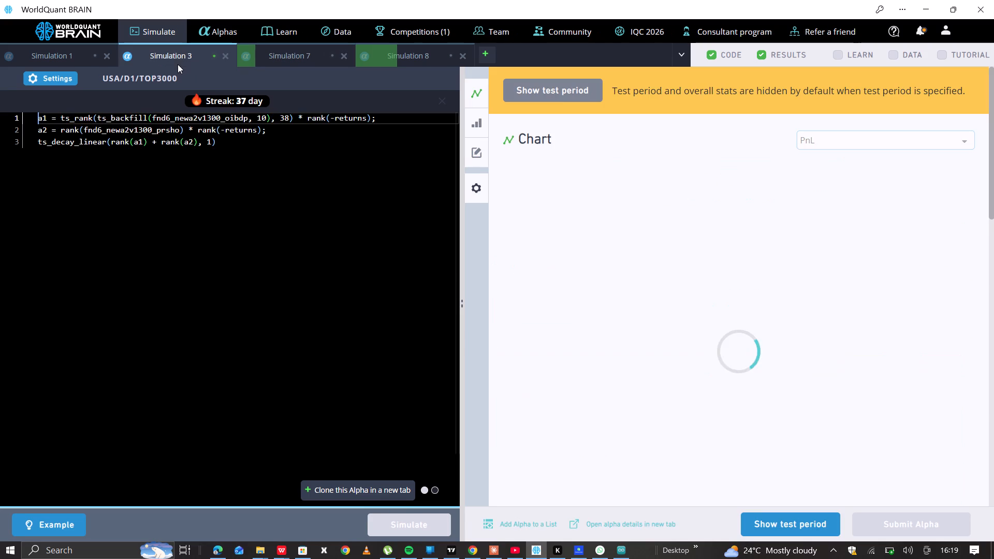
click(787, 520)
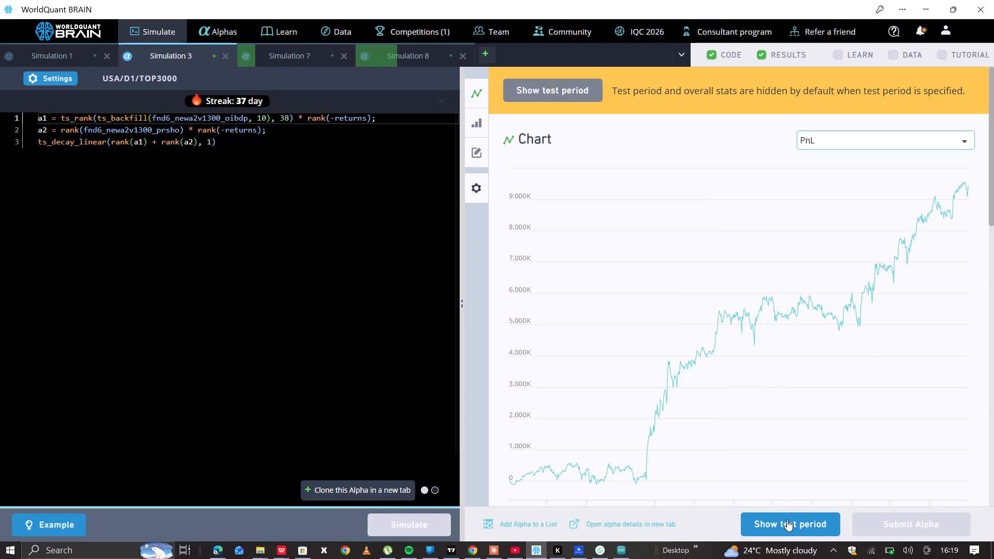
scroll(720, 318, down, 3)
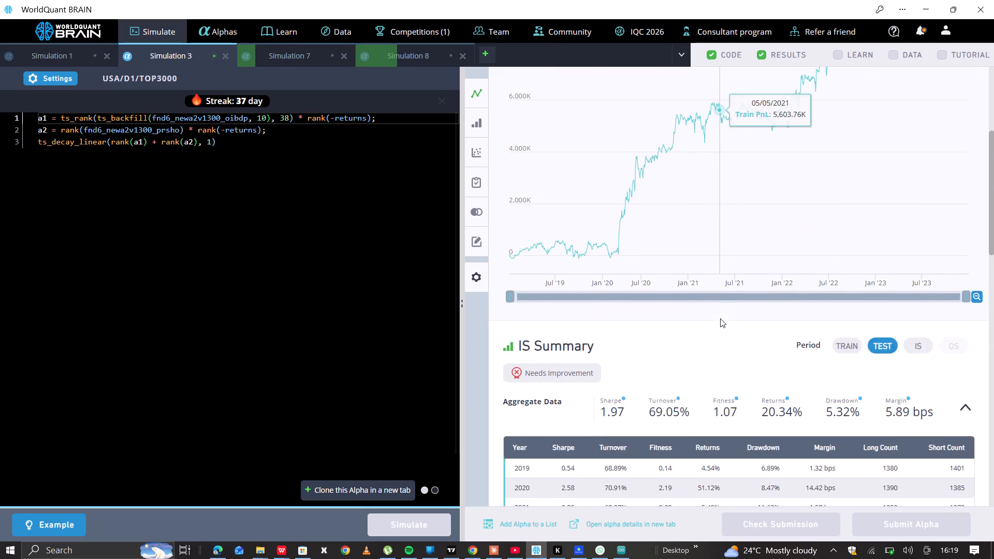
scroll(720, 318, down, 4)
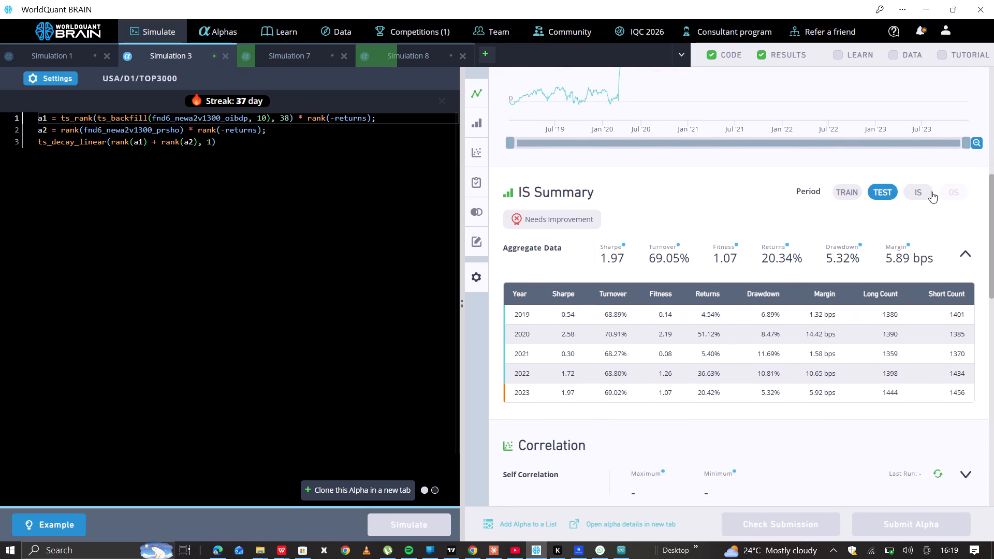
click(931, 192)
scroll(773, 259, down, 3)
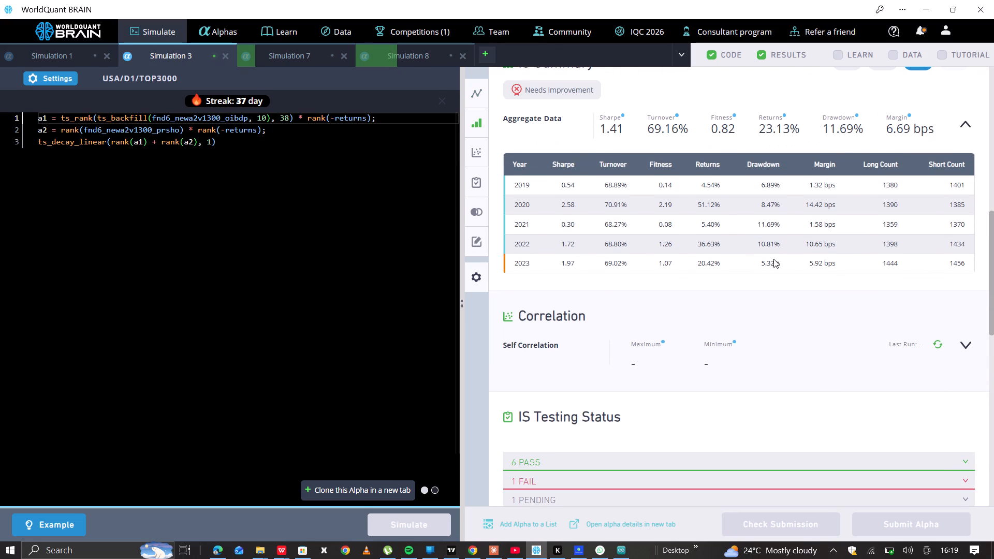
scroll(773, 259, down, 1)
click(596, 472)
scroll(596, 472, down, 3)
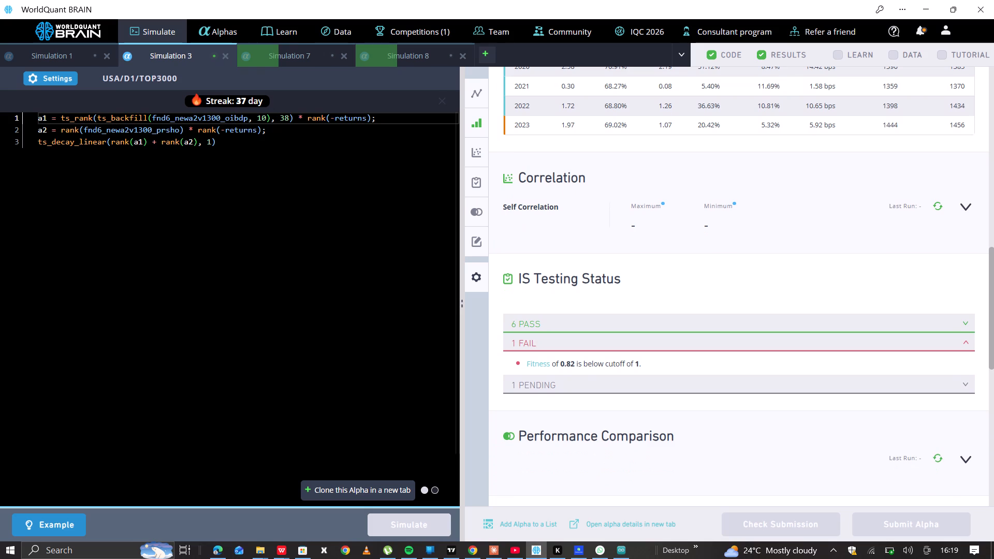
Set Simulation 3's neutralization to Industry, apply the settings and re-simulate the alpha.
click(67, 78)
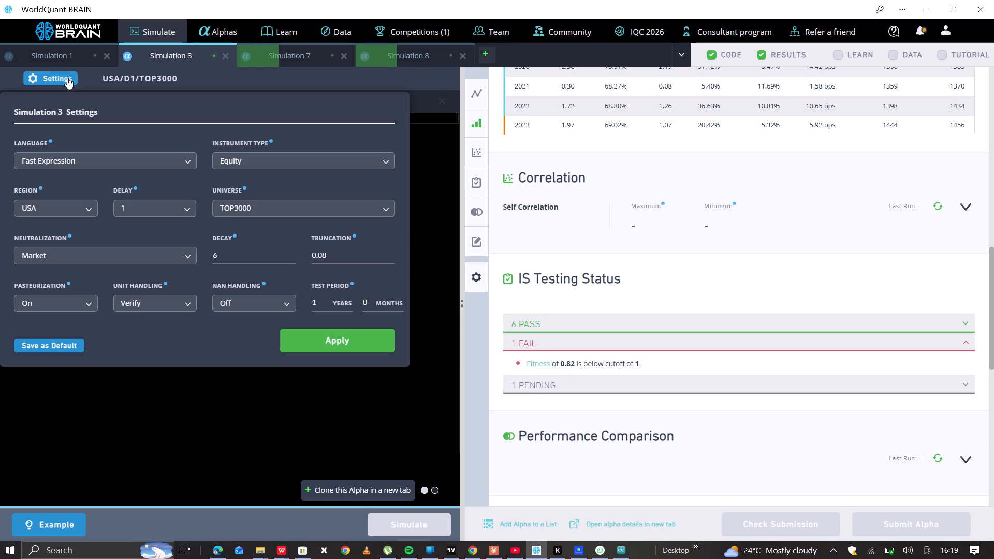
click(176, 258)
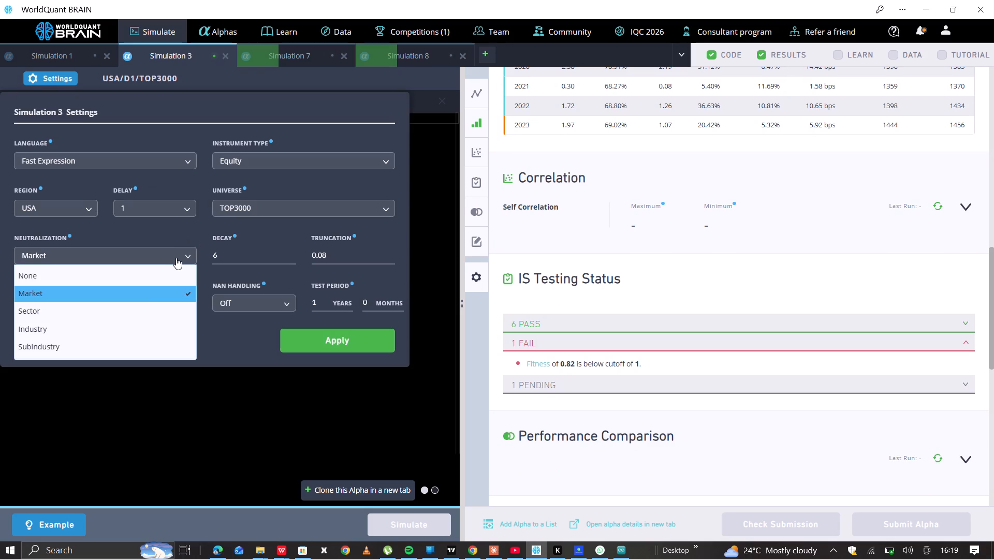
click(153, 336)
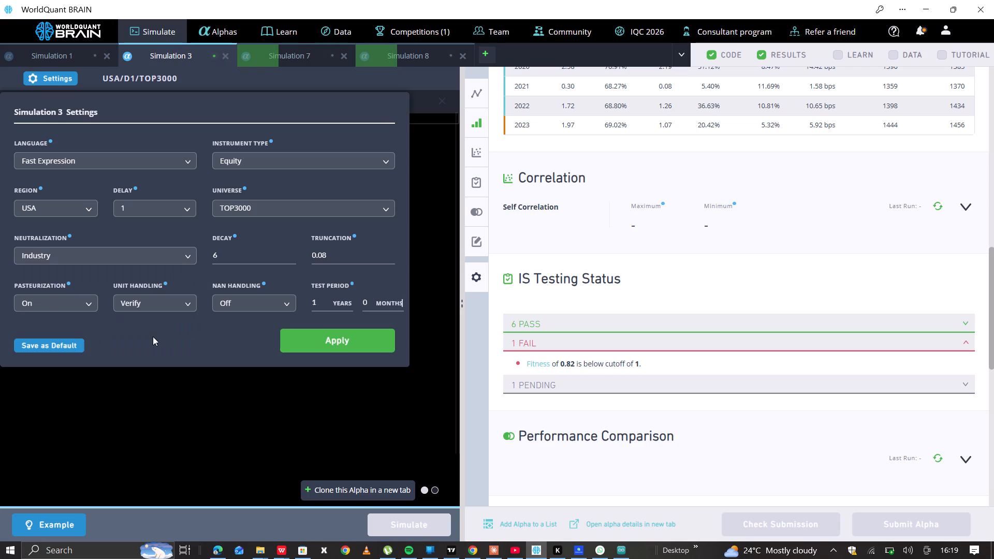
click(294, 326)
click(311, 348)
click(413, 528)
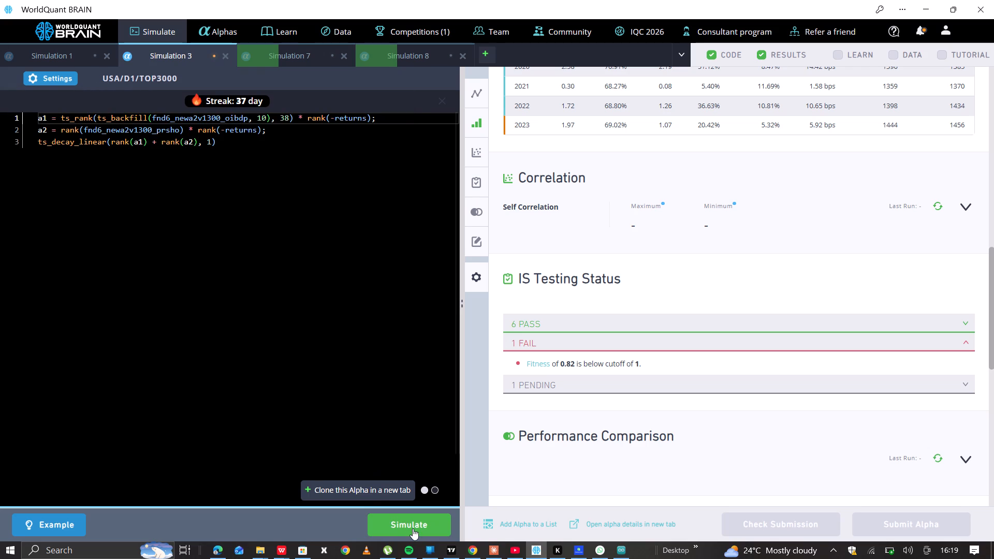
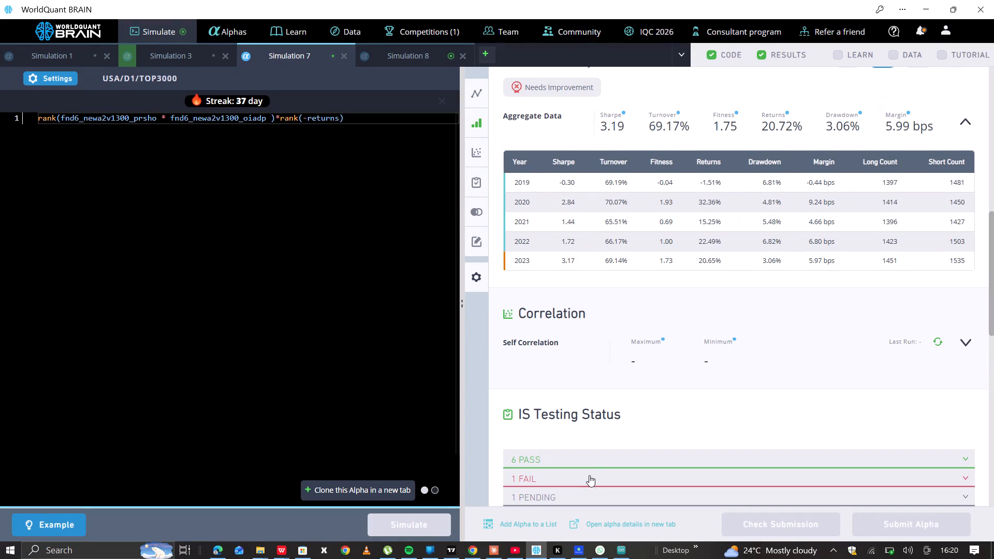
Check Simulation 7's failed IS test, replace the multiplication between fnd6_newa2v1300_prsho and fnd6_newa2v1300_oiadp with addition, and re-simulate the alpha.
click(573, 481)
scroll(626, 359, down, 2)
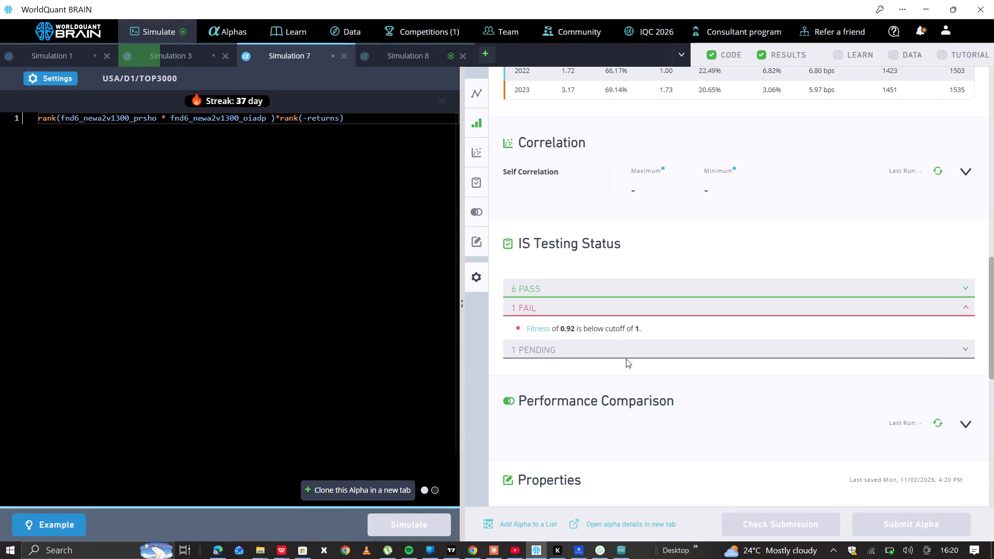
click(165, 117)
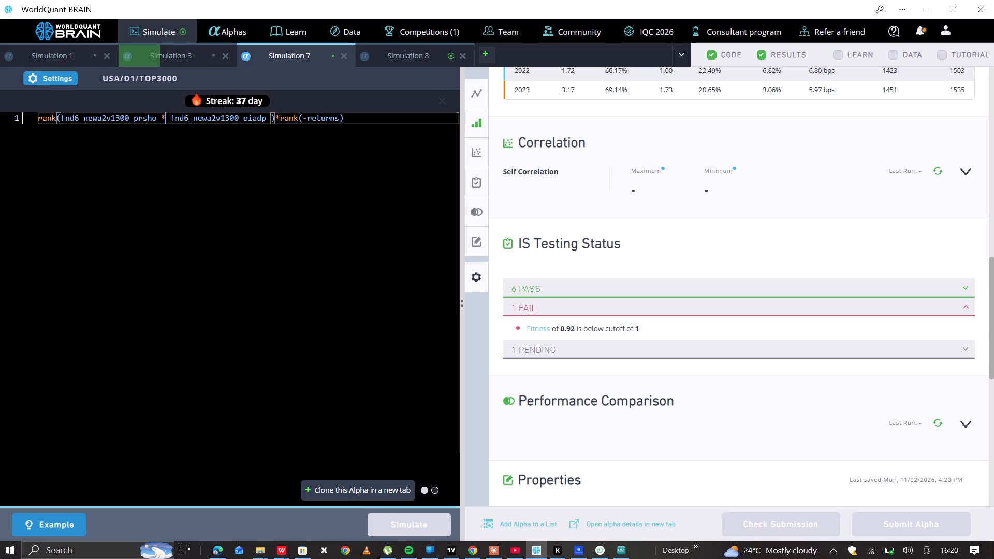
key(BackSpace)
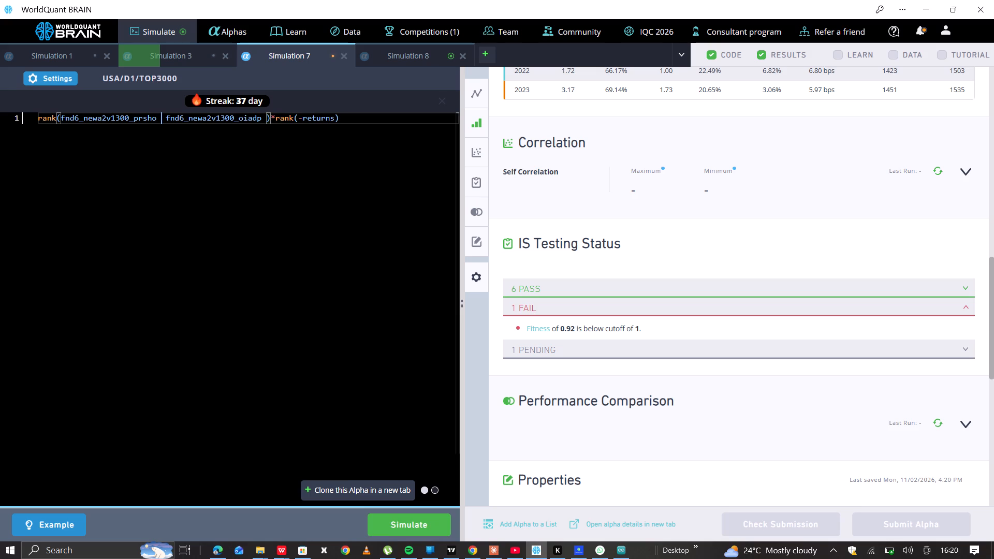
key(shift+plus)
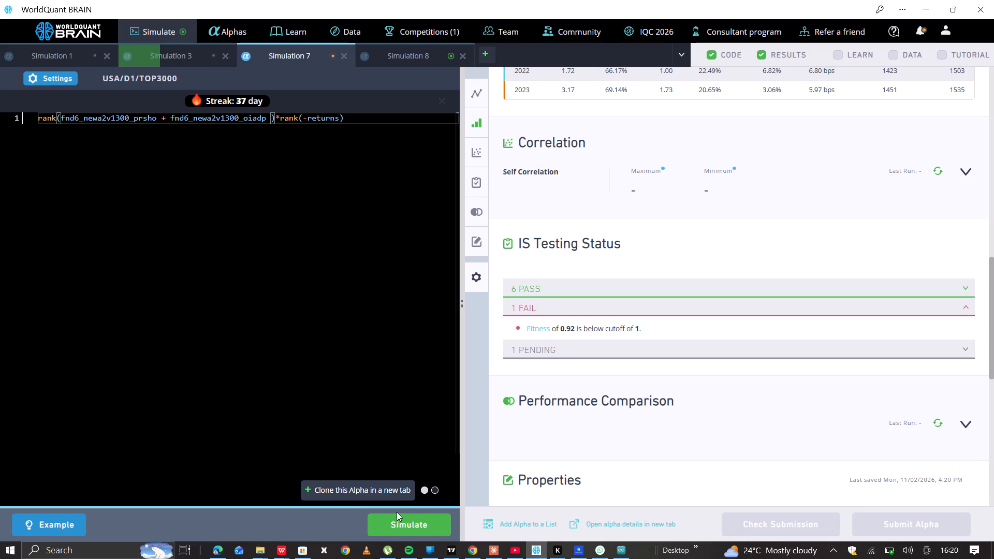
click(400, 519)
Switch to Simulation 8, show its test period and examine the IS summary and the failed IS test.
click(401, 52)
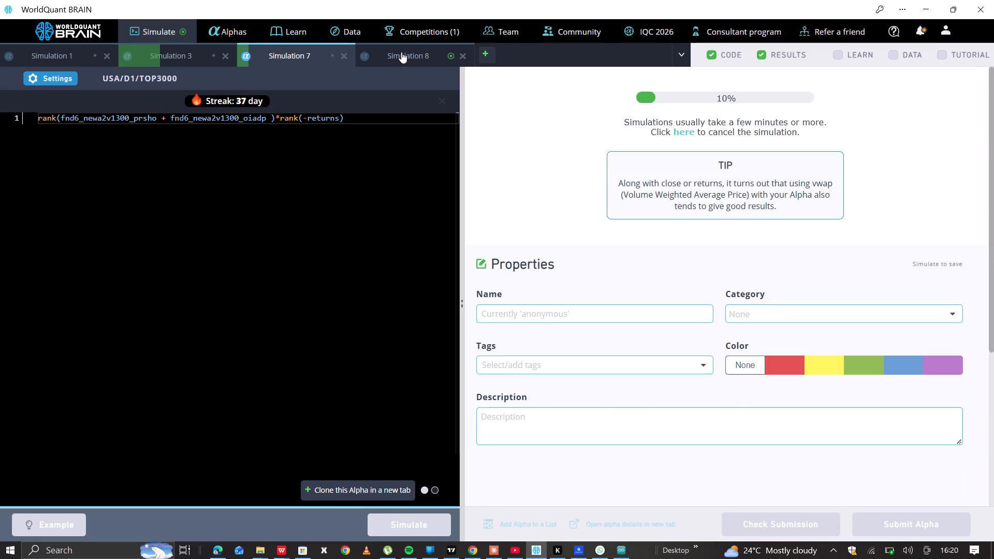
click(759, 521)
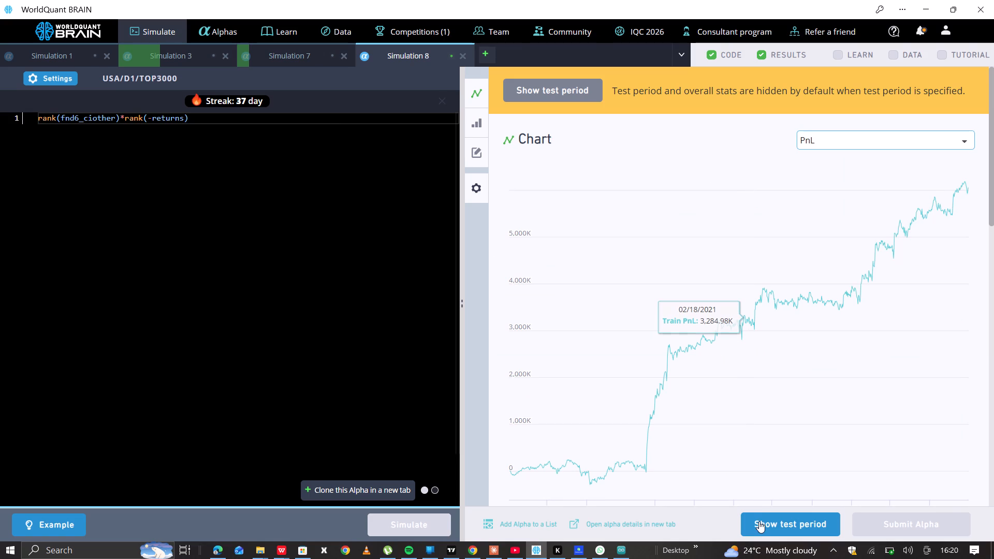
scroll(730, 336, down, 6)
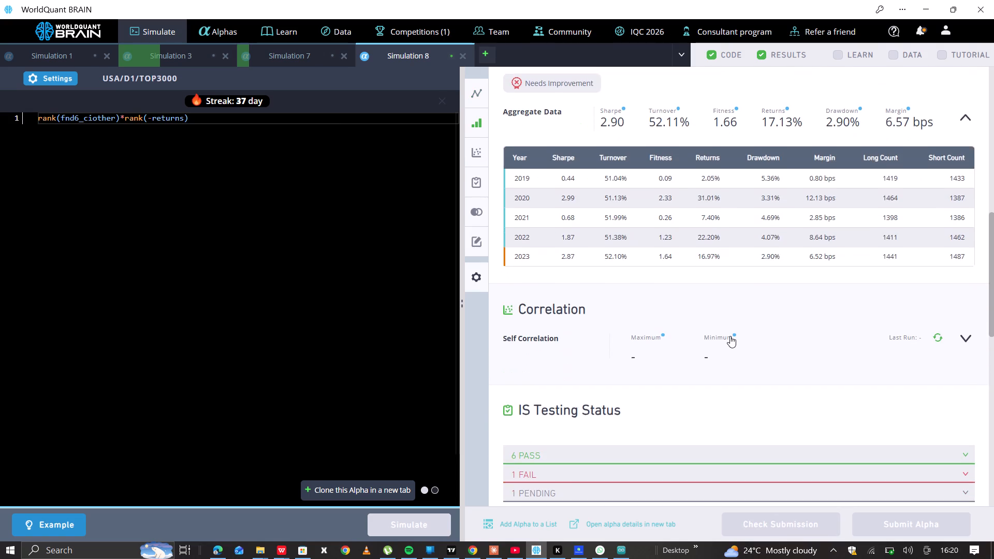
scroll(730, 336, down, 1)
click(684, 343)
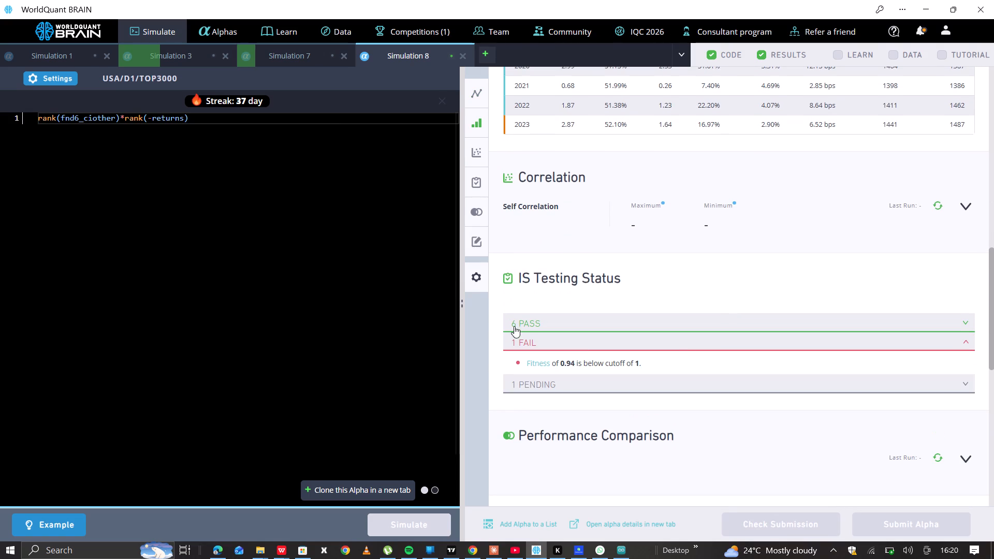
Set Simulation 8's neutralization to Sector, apply the settings and re-simulate the alpha.
click(64, 77)
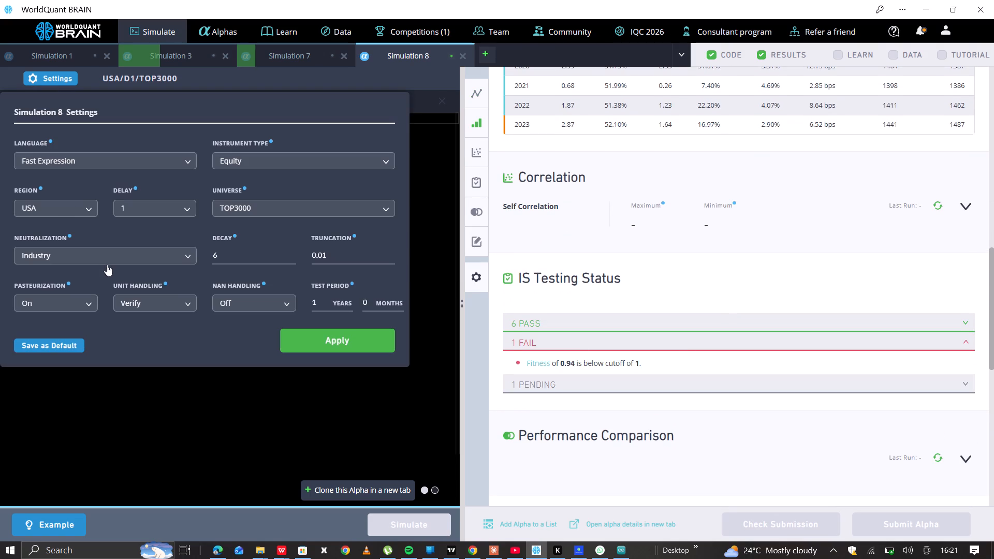
click(118, 256)
click(142, 310)
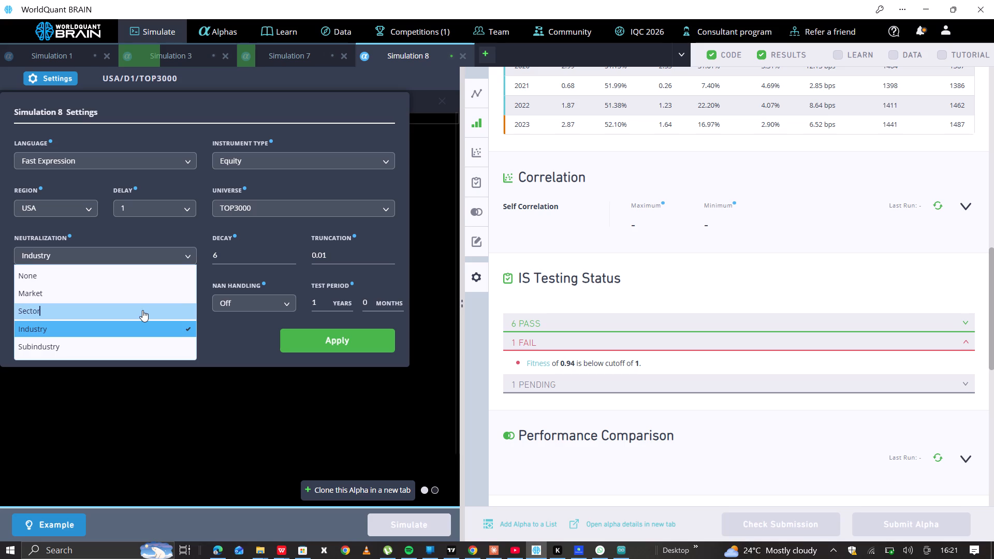
click(297, 337)
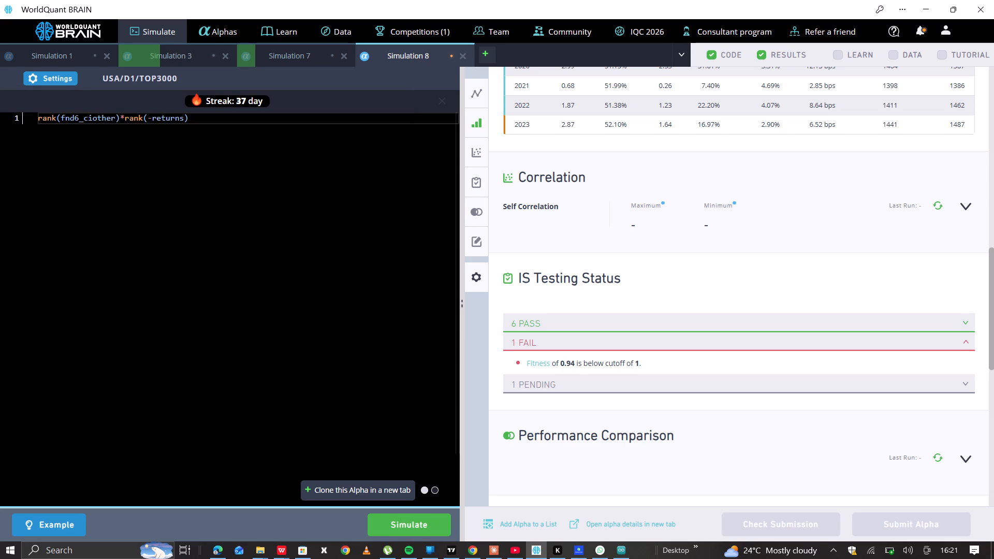
click(389, 520)
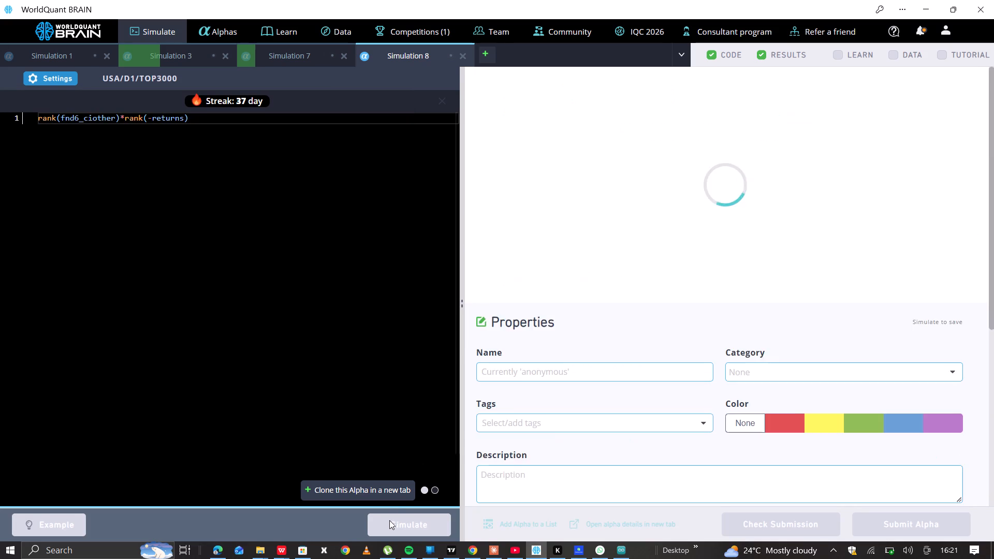
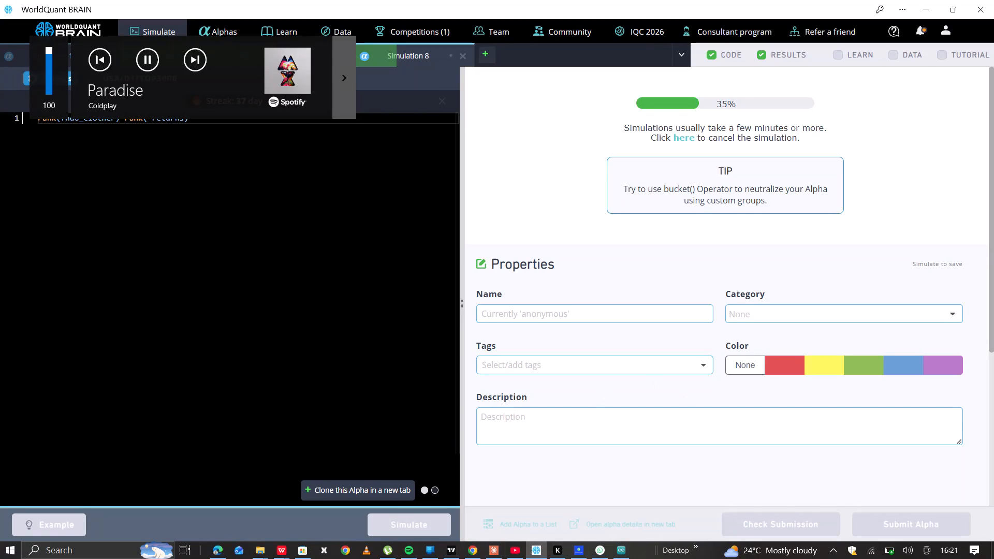
Switch to Simulation 3, show its test period and examine the yearly IS summary and the failed IS test.
click(415, 305)
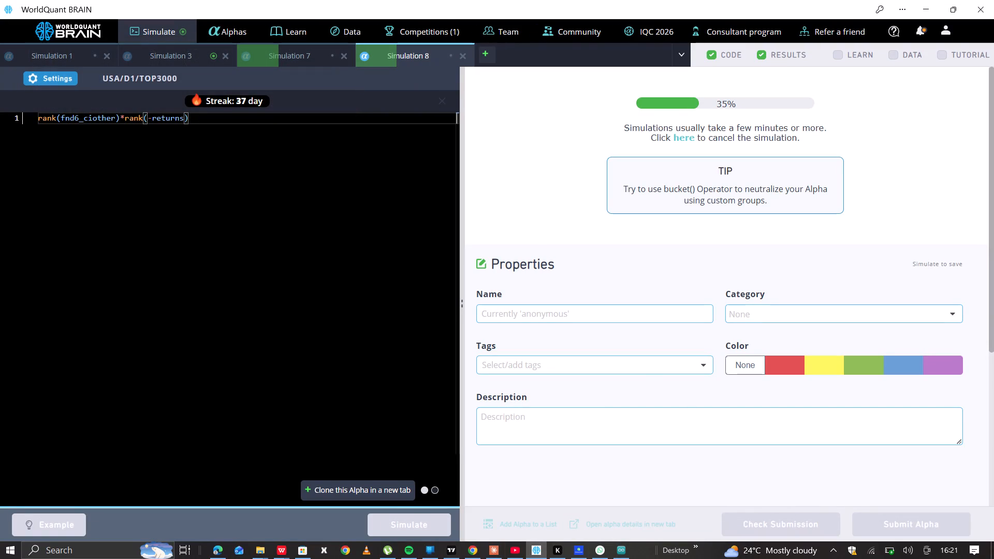
click(180, 58)
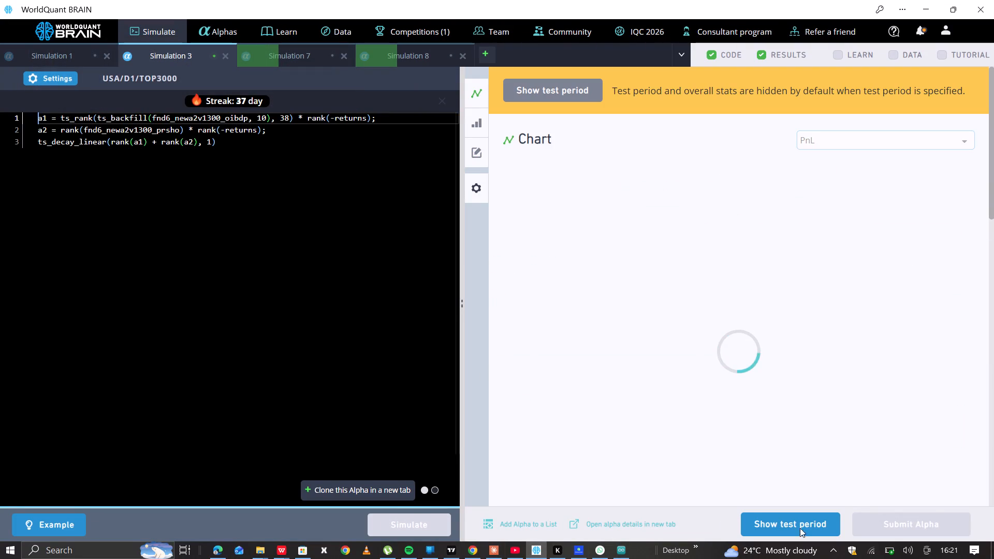
click(773, 519)
scroll(745, 370, down, 6)
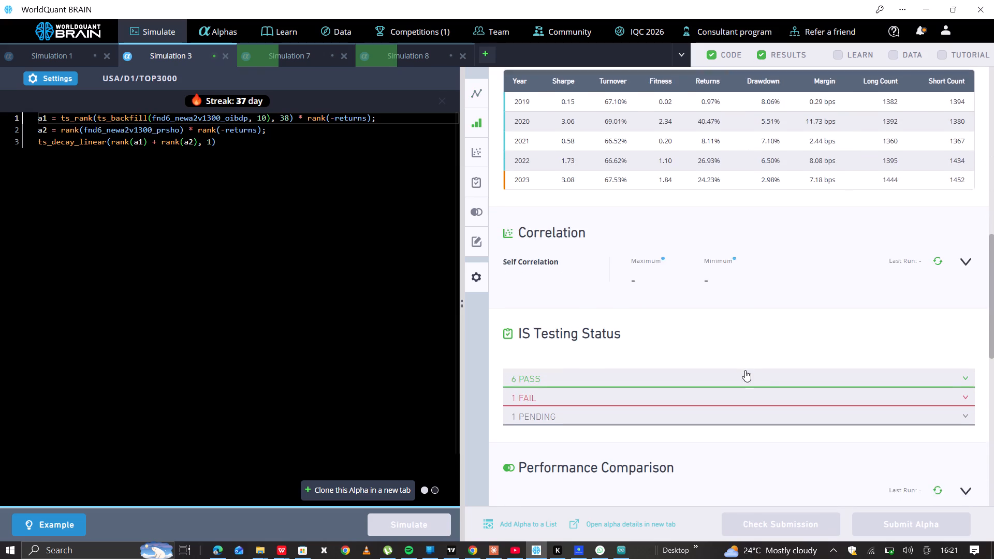
scroll(745, 370, down, 1)
click(734, 366)
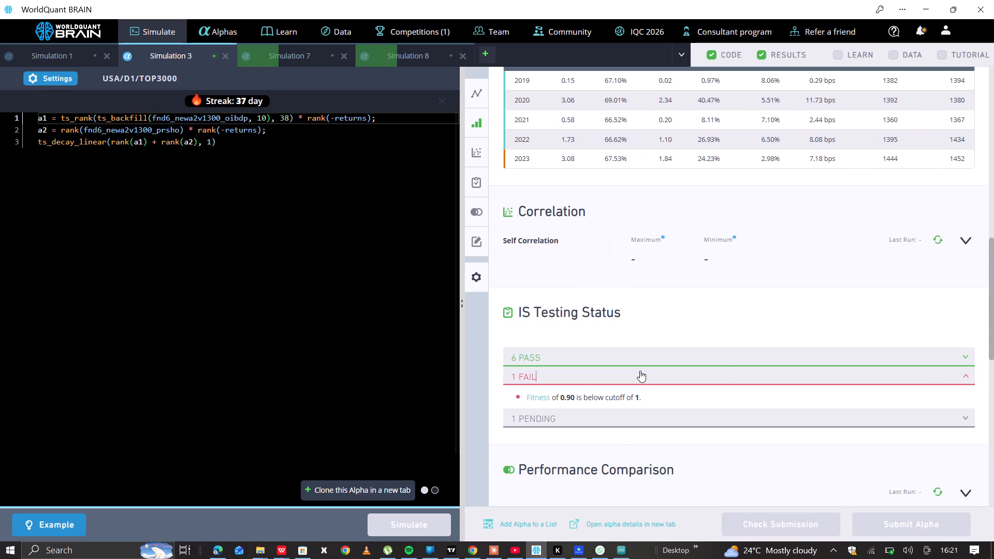
Set Simulation 3's neutralization to Subindustry, apply the settings and re-simulate the alpha.
click(67, 79)
click(168, 258)
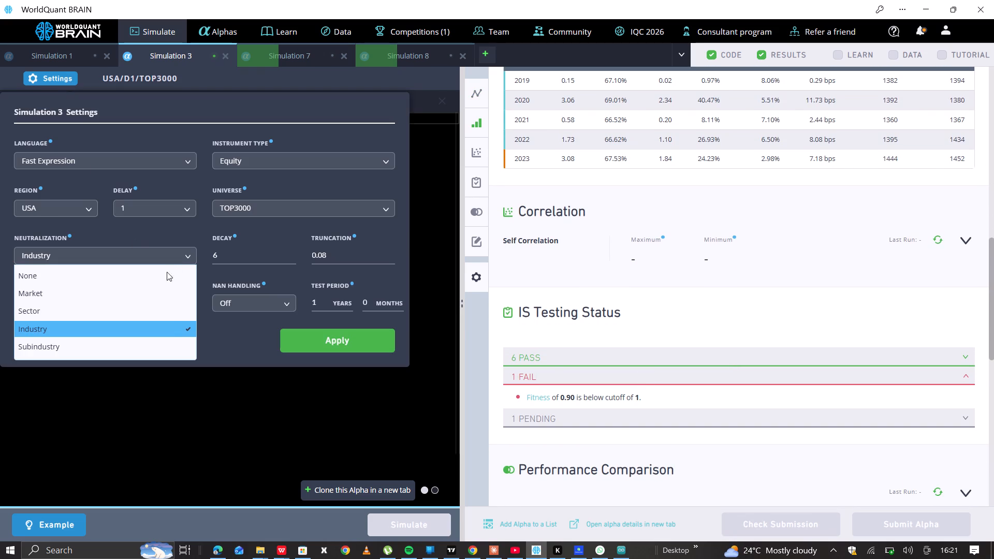
click(166, 342)
click(319, 336)
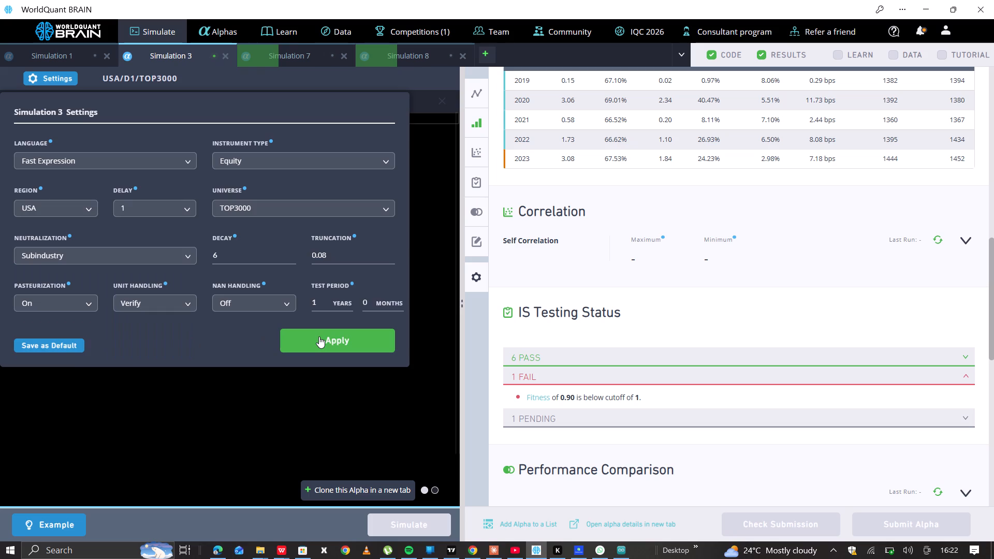
click(409, 522)
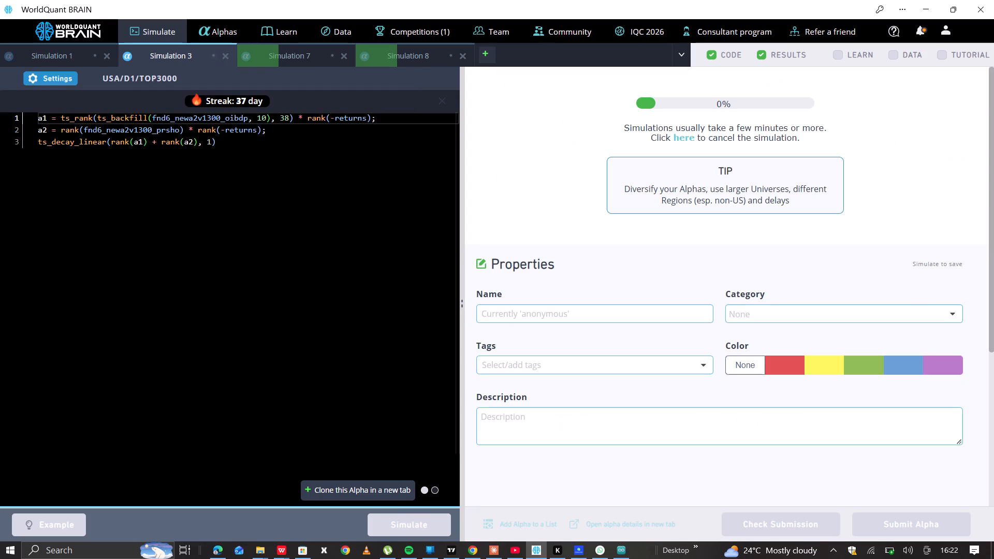
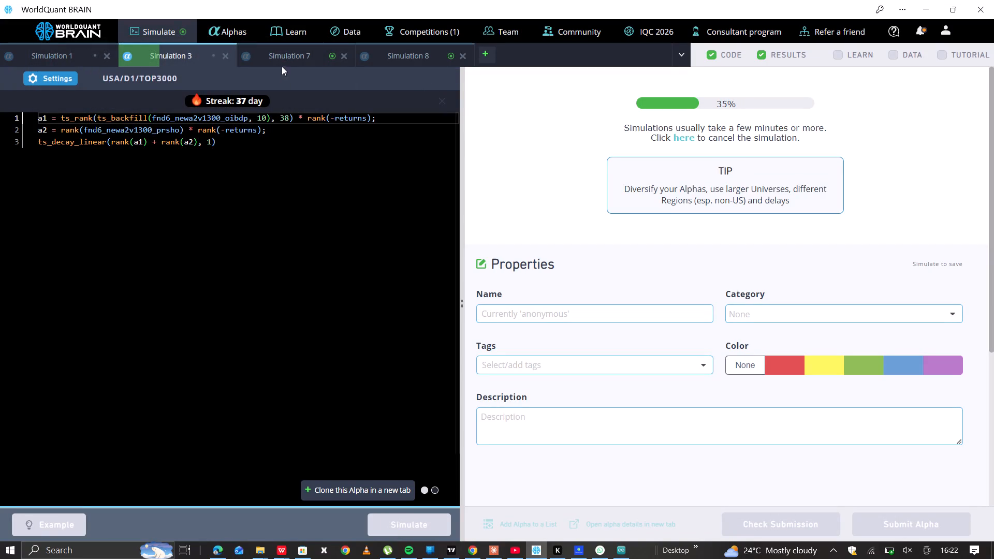
Sign out of the current WorldQuant BRAIN user account, leaving Simulation 3 running.
click(951, 32)
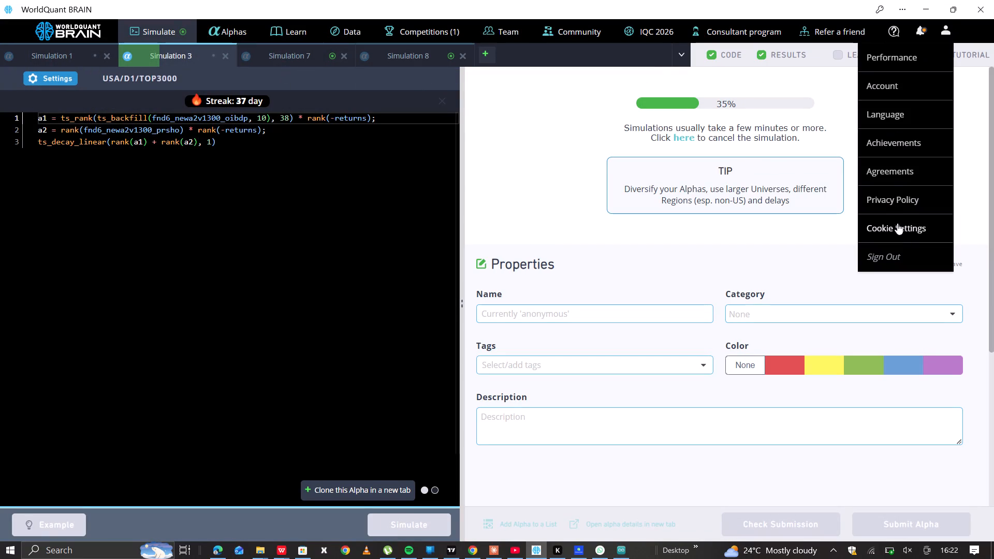
click(898, 254)
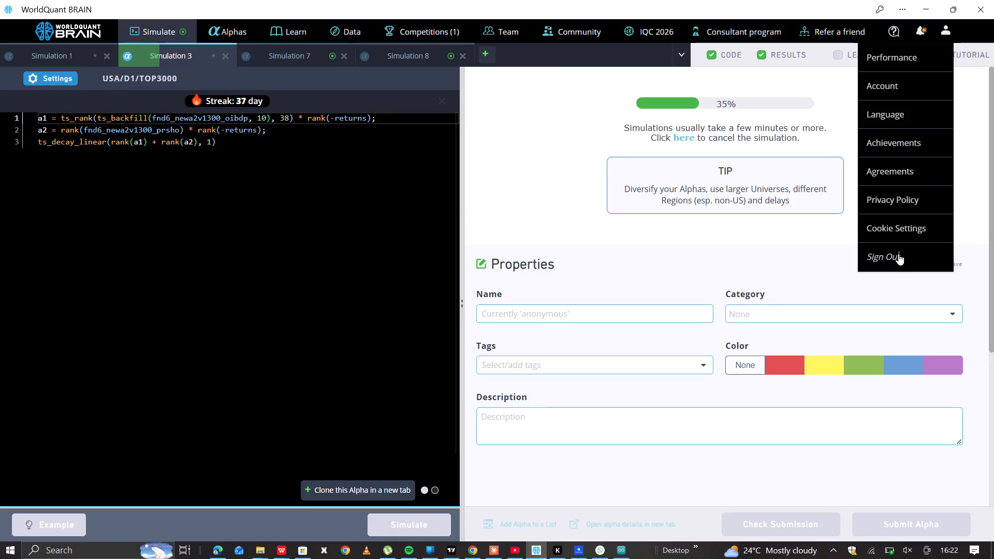